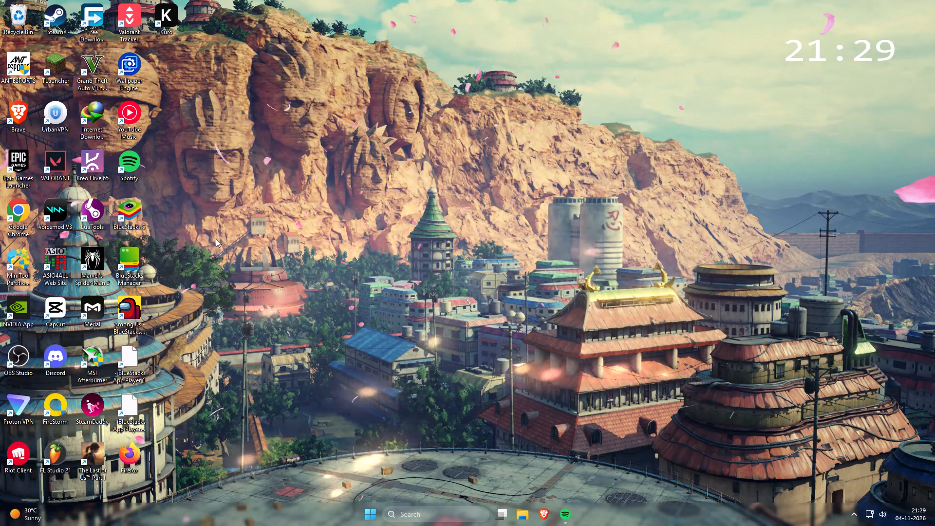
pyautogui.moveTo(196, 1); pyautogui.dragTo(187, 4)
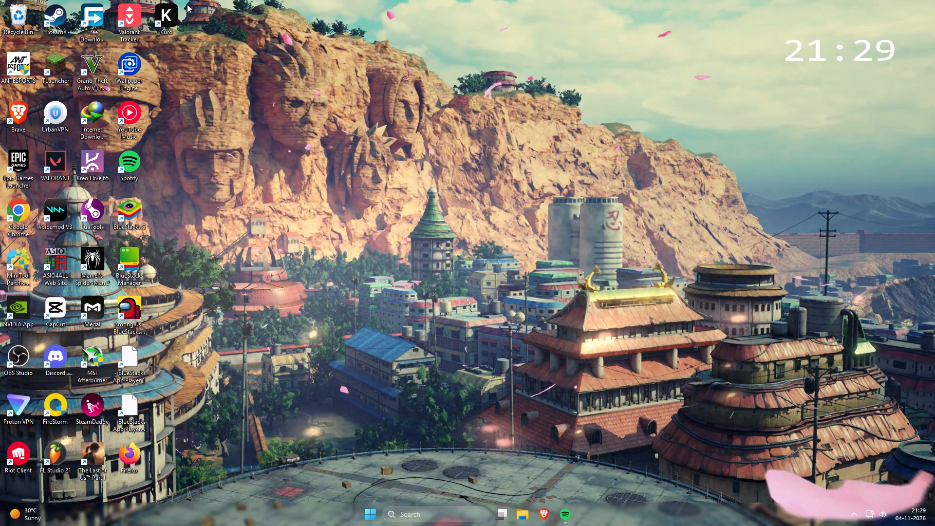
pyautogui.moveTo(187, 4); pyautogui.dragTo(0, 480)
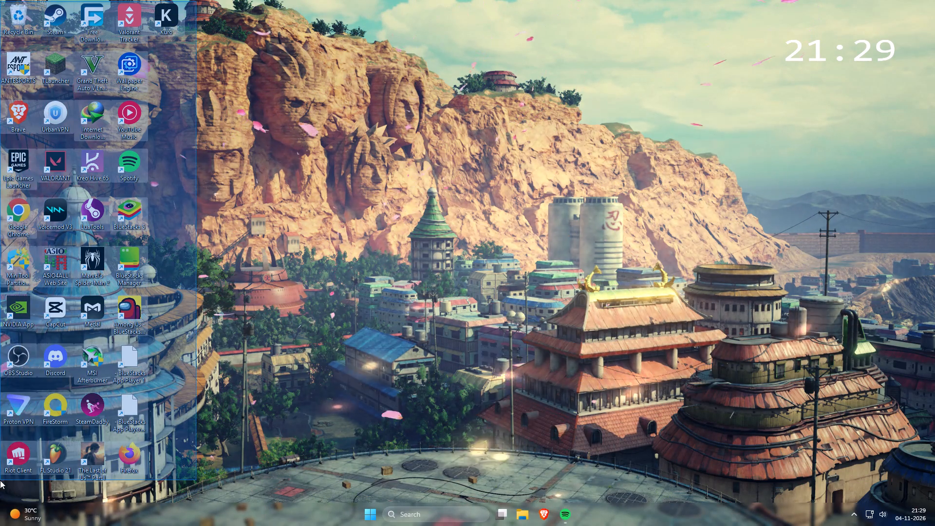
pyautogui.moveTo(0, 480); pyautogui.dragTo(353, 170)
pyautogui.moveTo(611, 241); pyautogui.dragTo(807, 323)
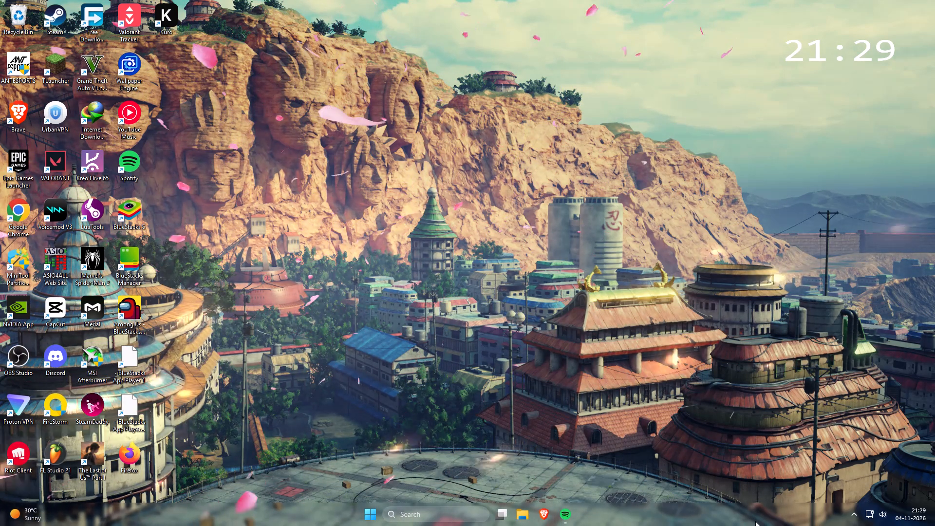
# Launch CapCut and open the 1104 project.
pyautogui.doubleClick(7, 405)
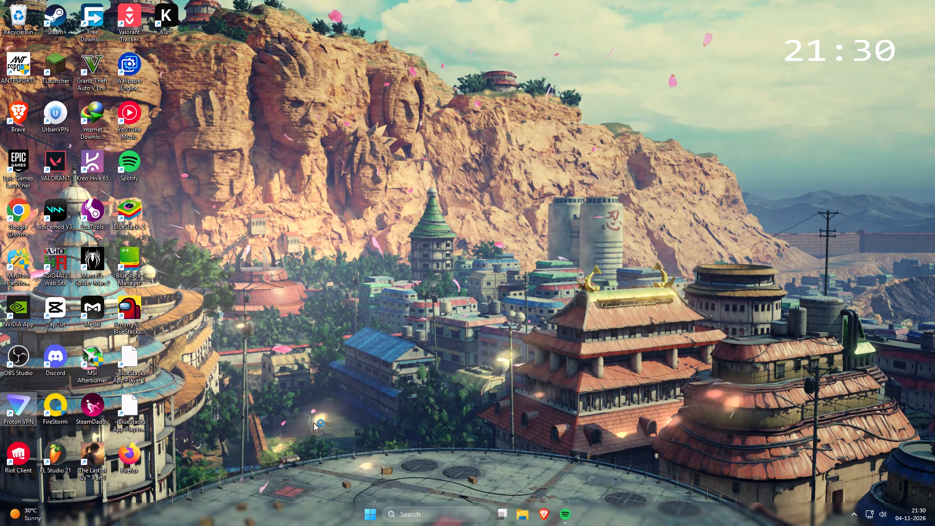
pyautogui.click(193, 440)
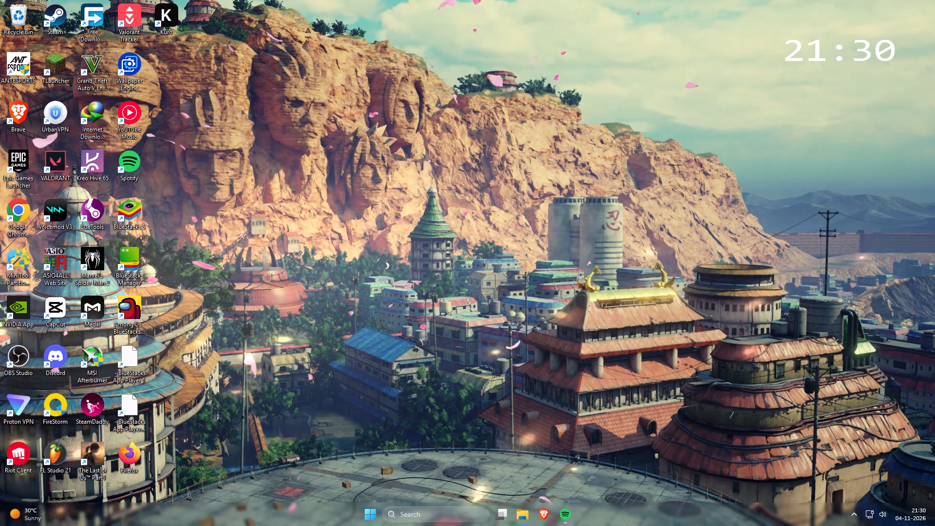
# Mute the Wallpaper Engine live wallpaper from its system tray options.
pyautogui.click(852, 515)
pyautogui.click(882, 465)
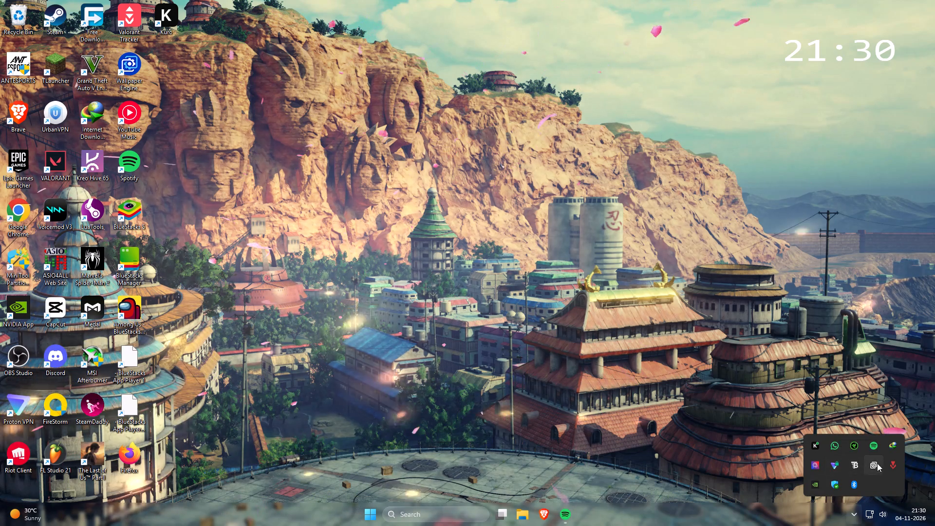
pyautogui.moveTo(835, 463); pyautogui.dragTo(934, 457)
pyautogui.moveTo(790, 466); pyautogui.dragTo(914, 471)
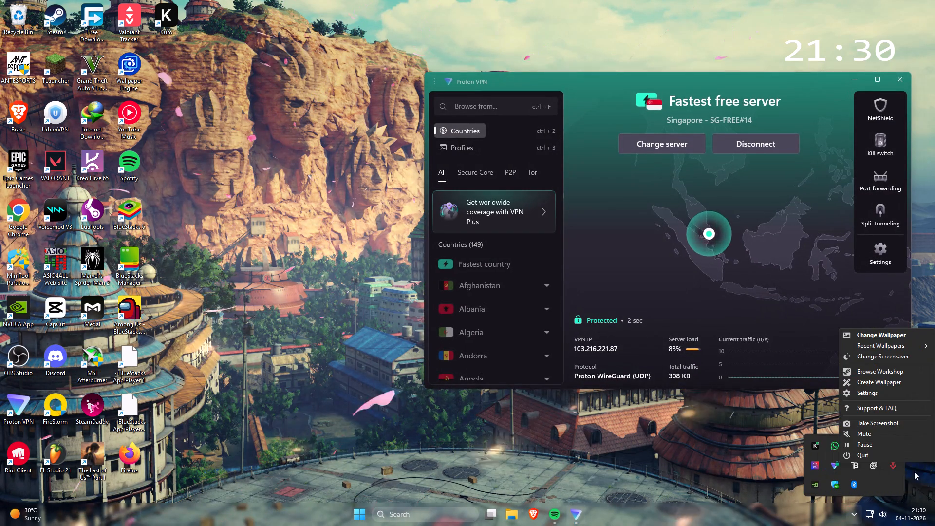
pyautogui.moveTo(914, 471); pyautogui.dragTo(934, 476)
pyautogui.click(870, 465)
pyautogui.click(876, 465)
pyautogui.click(862, 437)
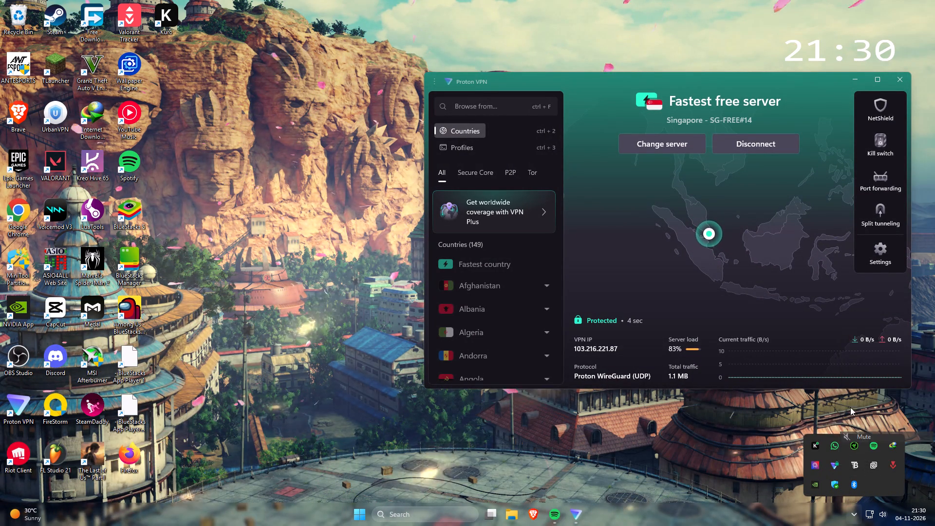
# Close the Proton VPN window to clear the desktop.
pyautogui.click(898, 76)
pyautogui.moveTo(506, 355); pyautogui.dragTo(724, 447)
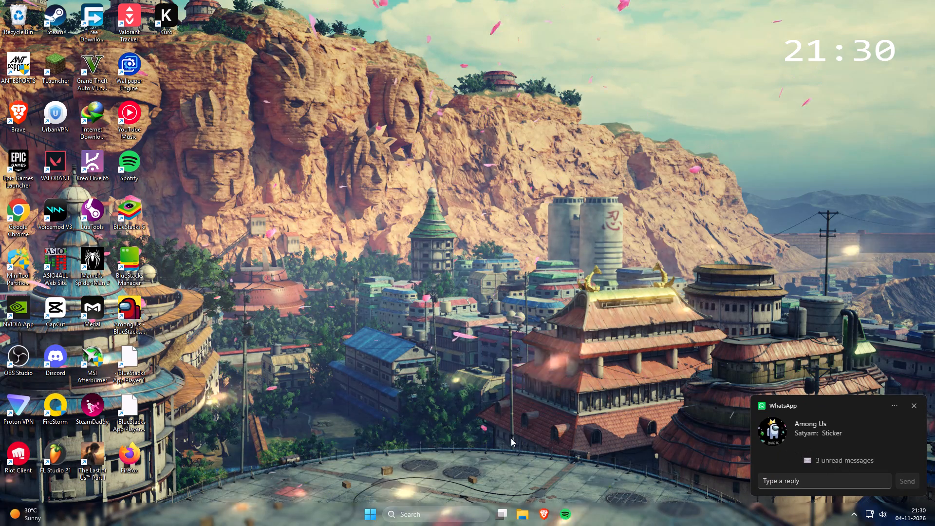
# Launch CapCut and open the 1104 project from the projects list.
pyautogui.click(371, 516)
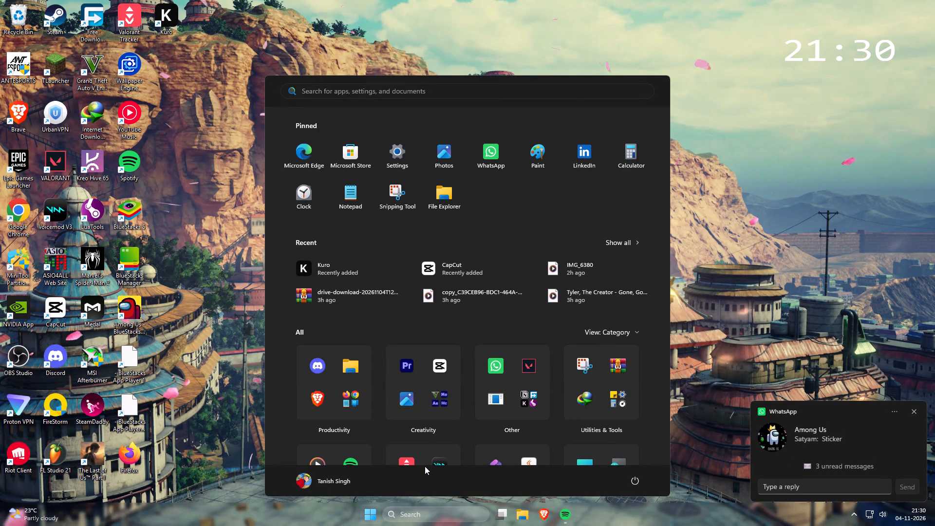
pyautogui.click(442, 369)
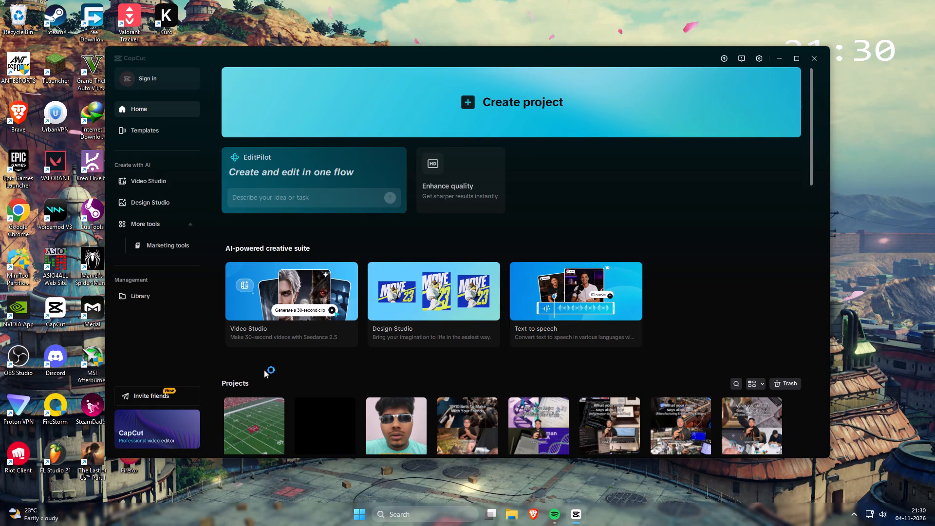
pyautogui.scroll(-1, 281, 365)
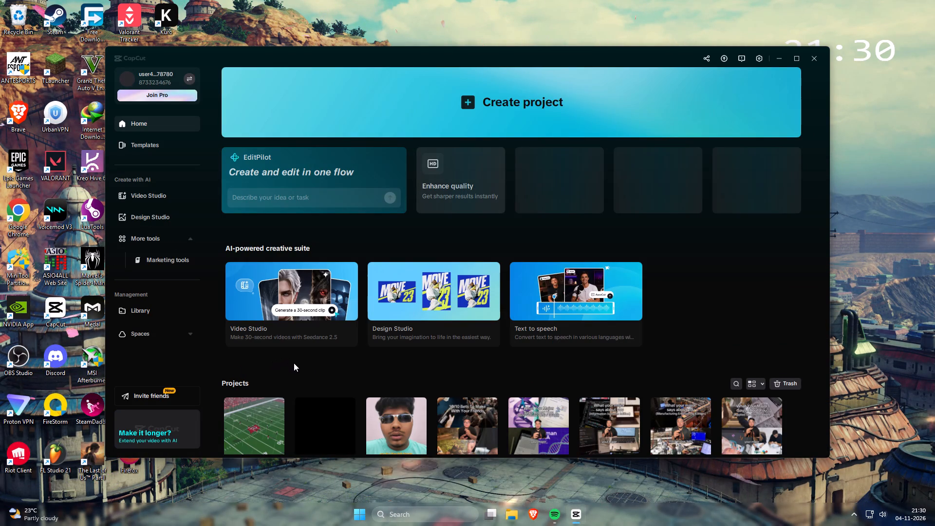
pyautogui.scroll(-1, 294, 364)
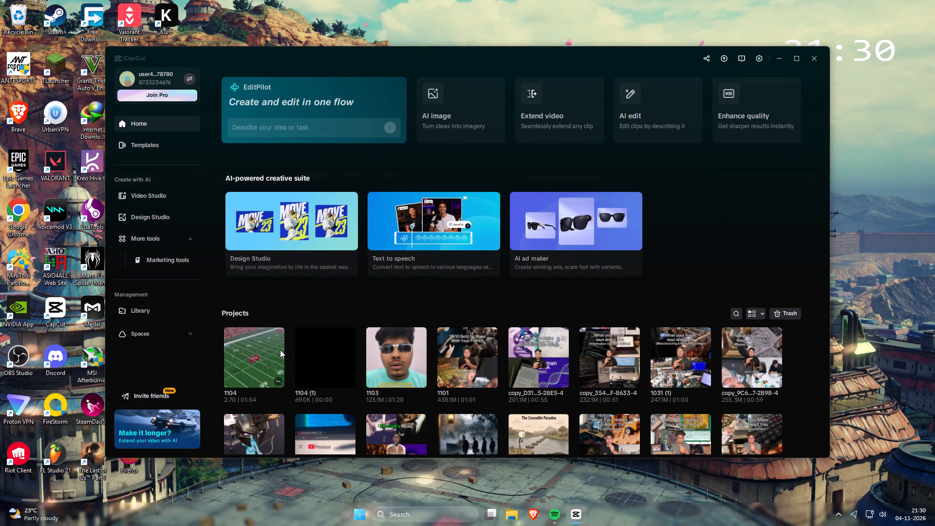
pyautogui.click(251, 348)
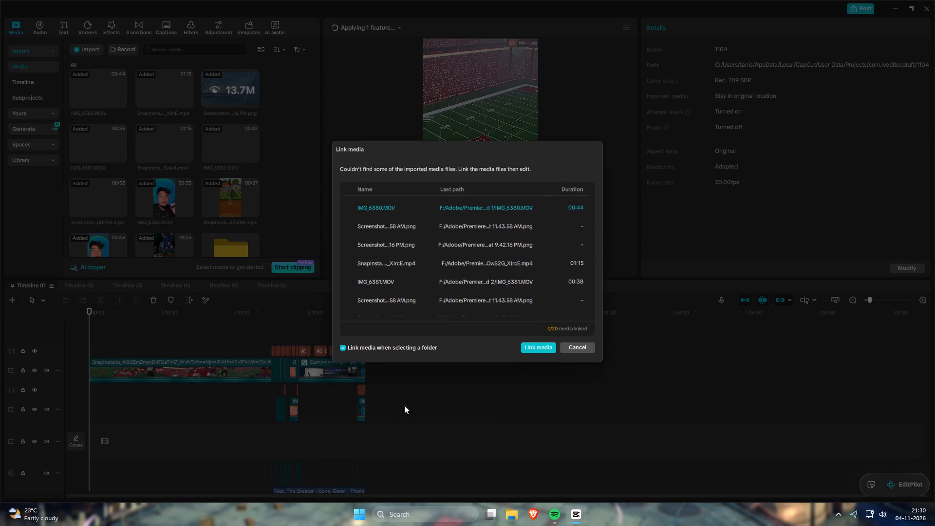
# Relink the project's missing media files by locating IMG_6380 in the vid 1 folder.
pyautogui.click(542, 348)
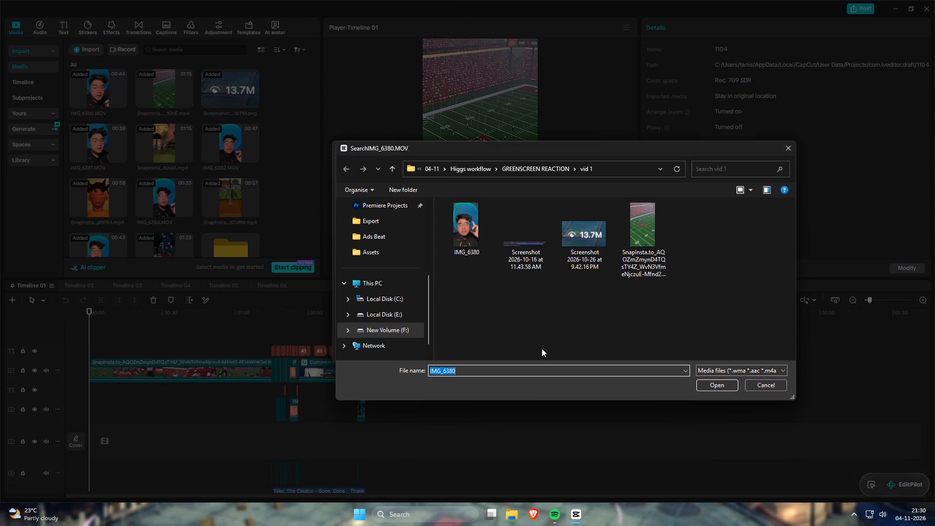
pyautogui.doubleClick(467, 238)
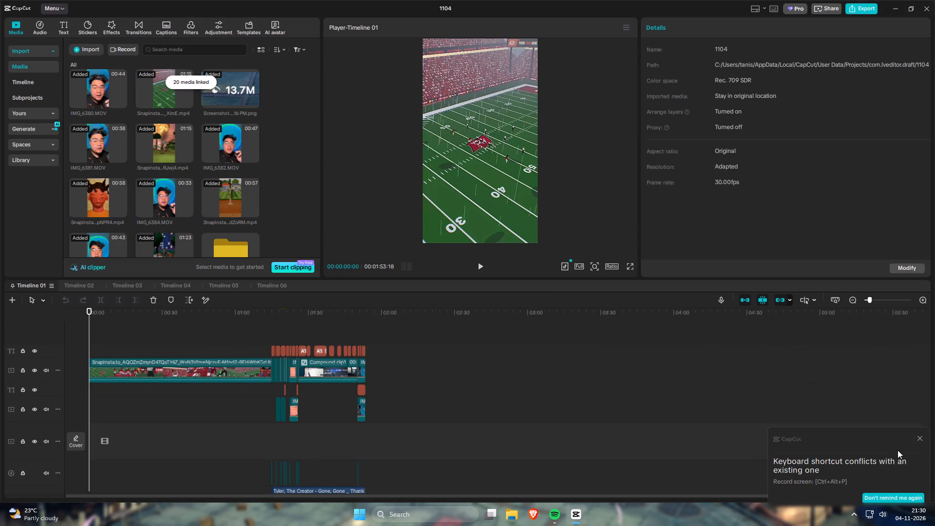
pyautogui.click(918, 436)
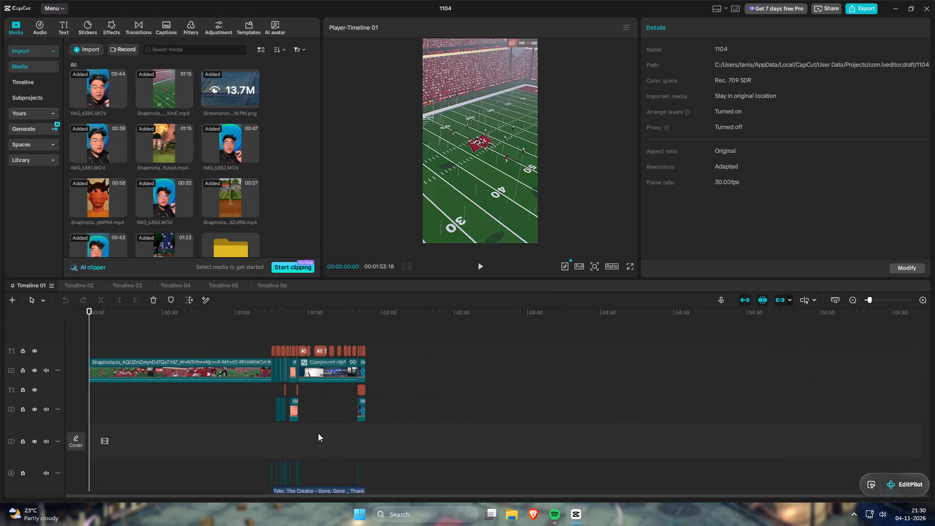
# Examine the captioned clips, transitions and sound effects on Timeline 01 from about 00:01:15 up to the compound clip.
pyautogui.moveTo(318, 433); pyautogui.dragTo(346, 444)
pyautogui.scroll(-1, 311, 432)
pyautogui.moveTo(269, 313); pyautogui.dragTo(274, 315)
pyautogui.press('=')
pyautogui.press('=')
pyautogui.press('=')
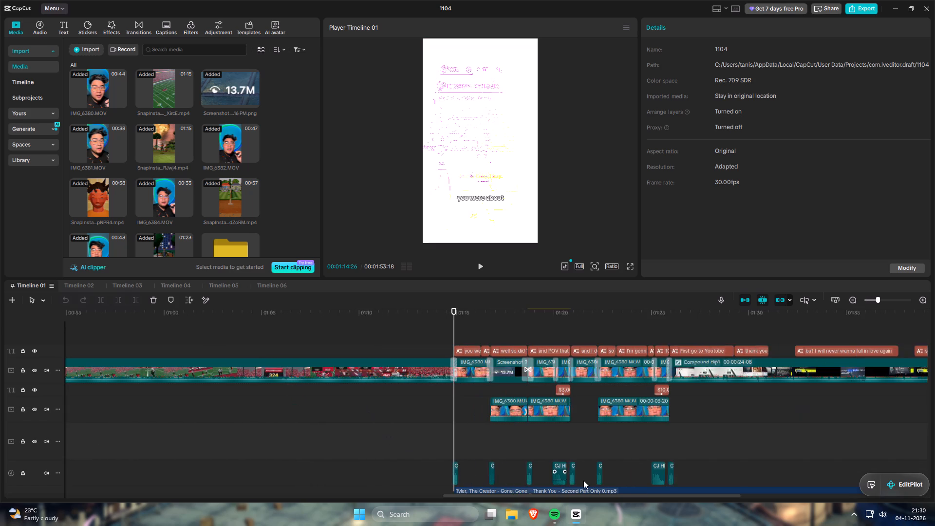
pyautogui.press('=')
pyautogui.press('=')
pyautogui.scroll(-1, 515, 445)
pyautogui.scroll(1, 457, 458)
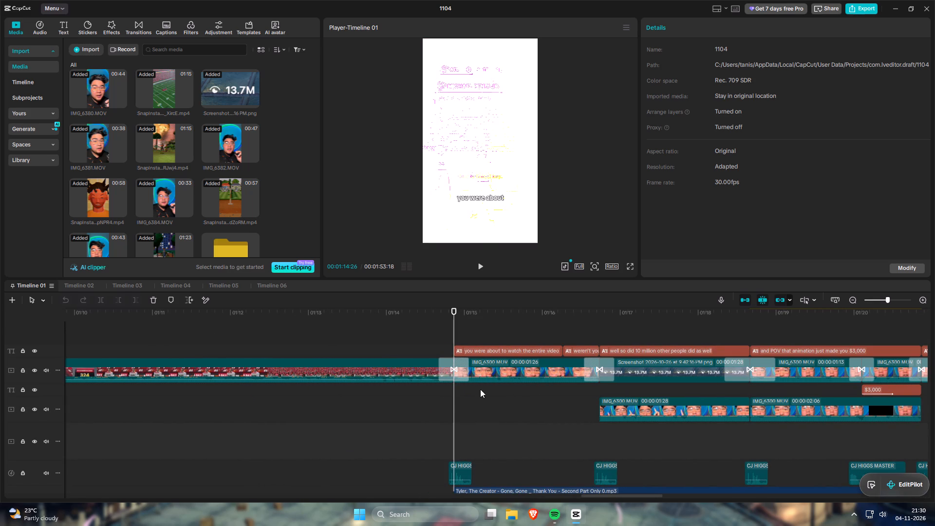
pyautogui.scroll(-10, 533, 429)
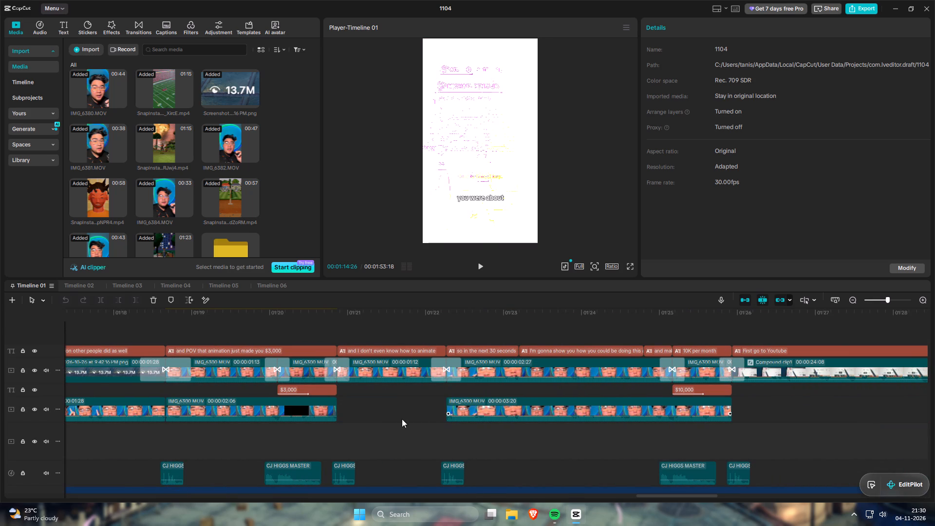
pyautogui.moveTo(409, 421); pyautogui.dragTo(477, 443)
# Generate English auto captions for the compound clip on Timeline 06.
pyautogui.click(270, 282)
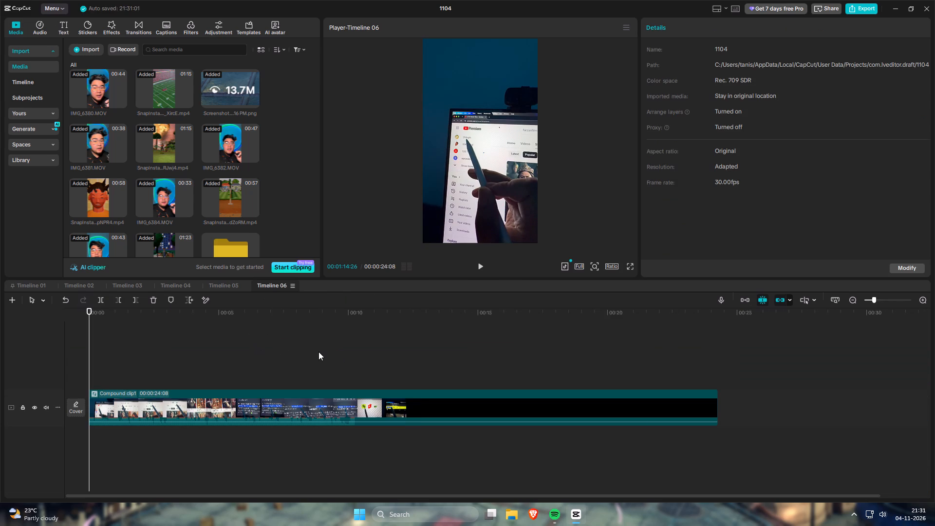
pyautogui.click(63, 26)
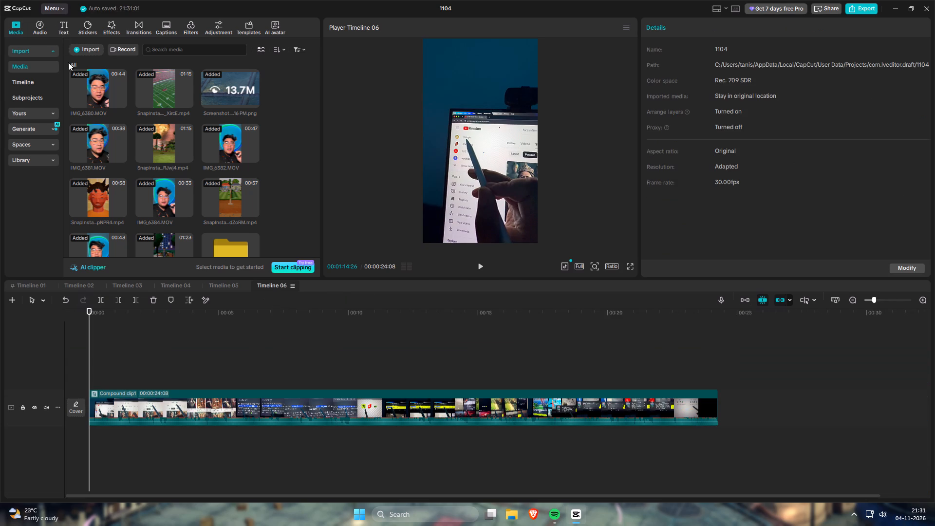
pyautogui.click(33, 131)
pyautogui.click(37, 114)
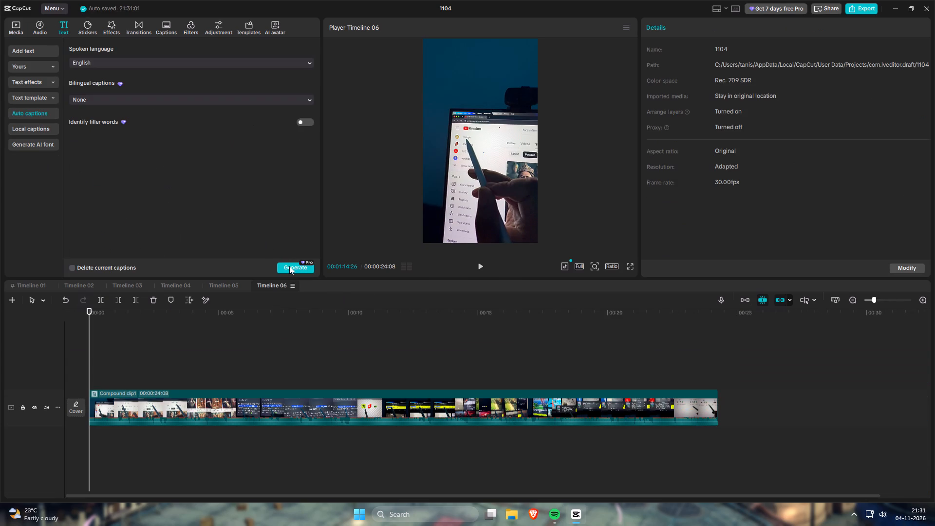
pyautogui.click(289, 267)
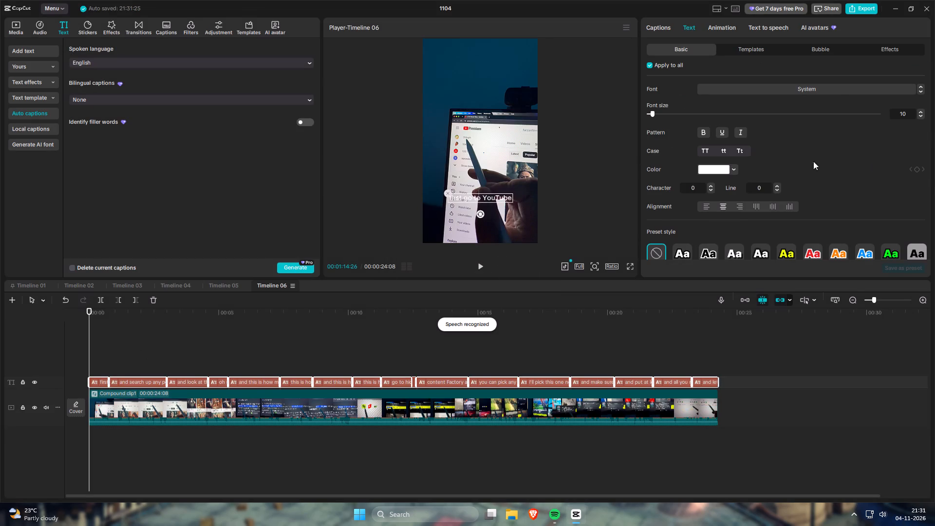
# Set the font of all generated captions to Classic.
pyautogui.click(838, 92)
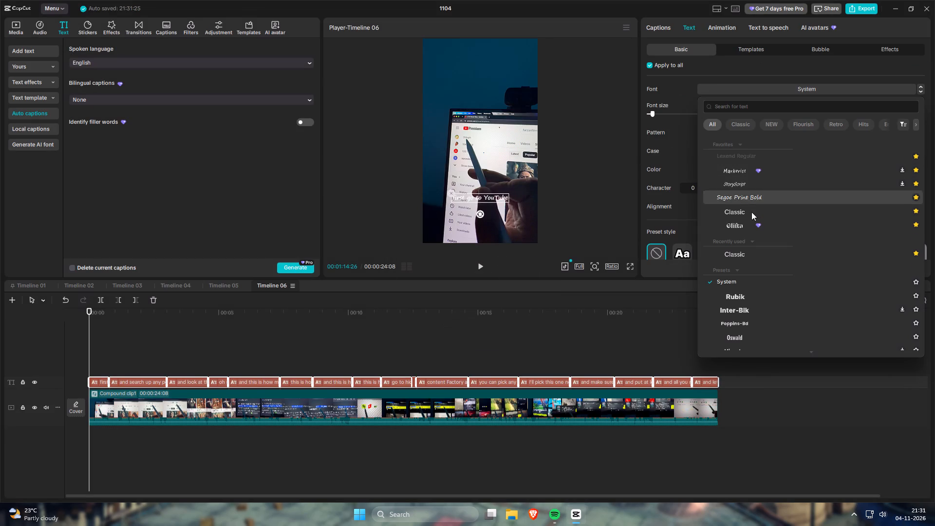
pyautogui.click(748, 212)
# Search the caption animations for "switch" and apply Text Switch to all captions.
pyautogui.click(711, 27)
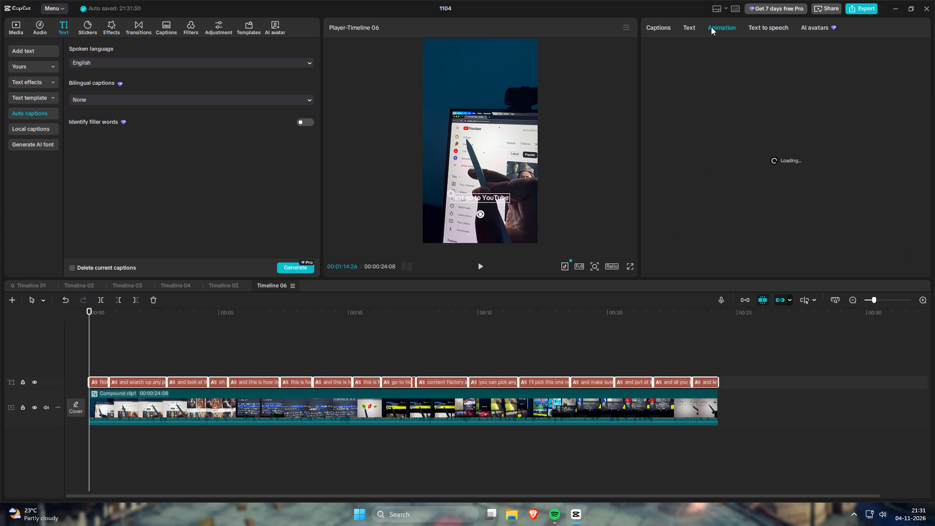
pyautogui.click(899, 52)
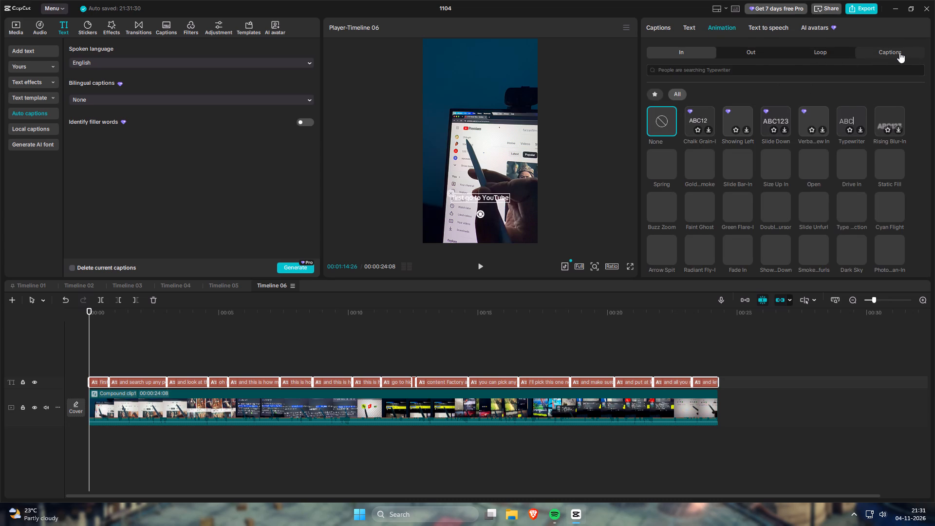
pyautogui.click(726, 69)
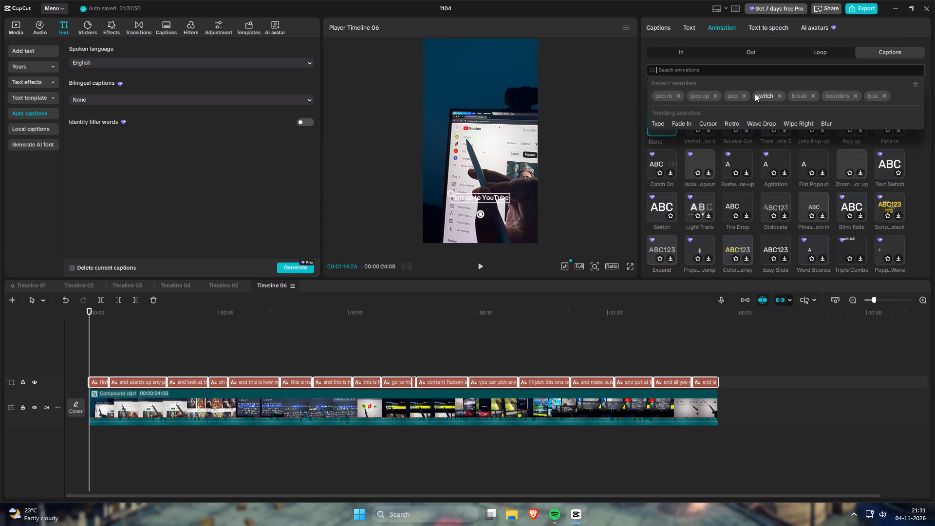
pyautogui.click(755, 94)
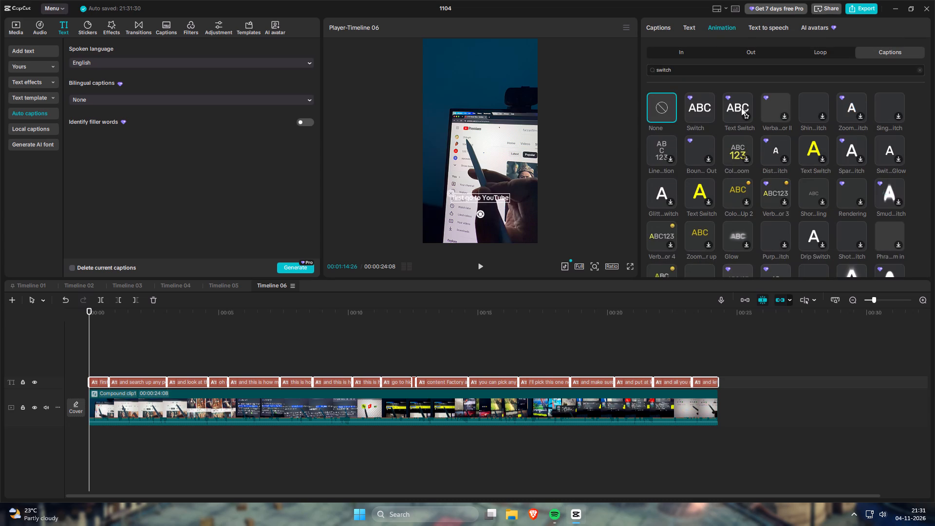
pyautogui.click(740, 106)
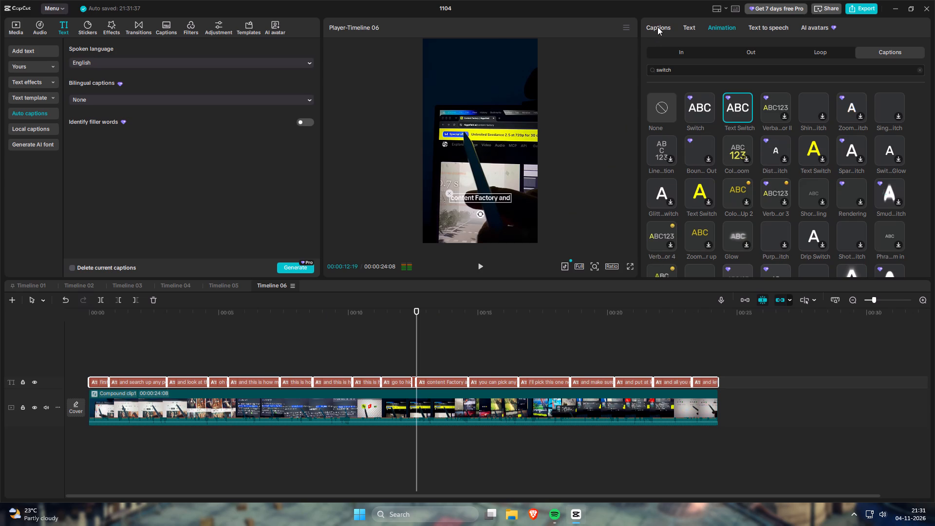
# Apply the preset style with white text and a black outline to all captions.
pyautogui.click(689, 25)
pyautogui.click(677, 249)
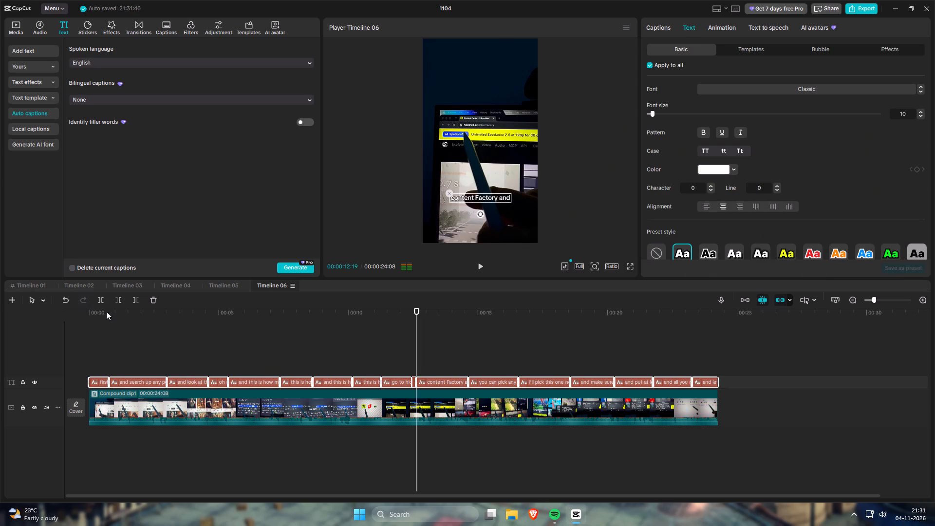
# Play Timeline 06 from the start to check the captions' wording and timing against the speech.
pyautogui.moveTo(106, 311); pyautogui.dragTo(47, 319)
pyautogui.moveTo(183, 345); pyautogui.dragTo(259, 368)
pyautogui.press('space')
pyautogui.press('space')
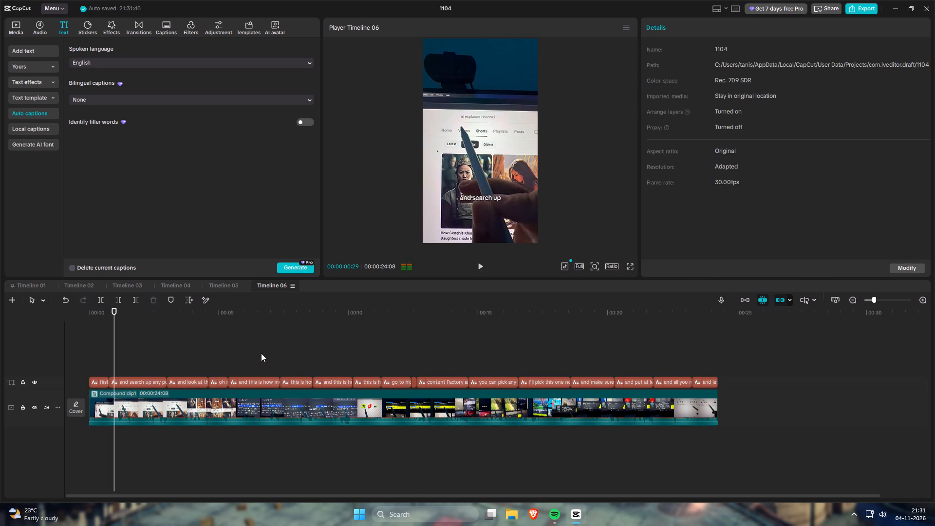
pyautogui.press('space')
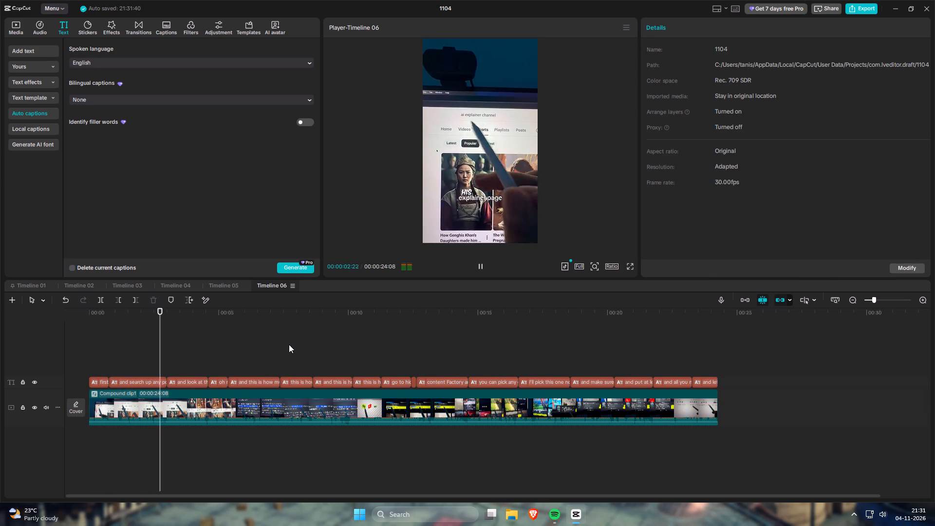
pyautogui.press('space')
pyautogui.press('space')
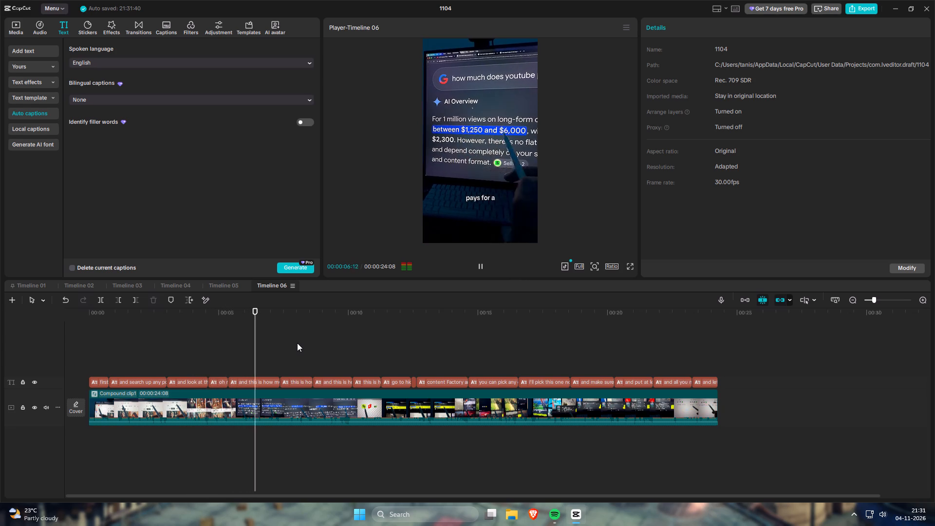
pyautogui.press('space')
pyautogui.press('space')
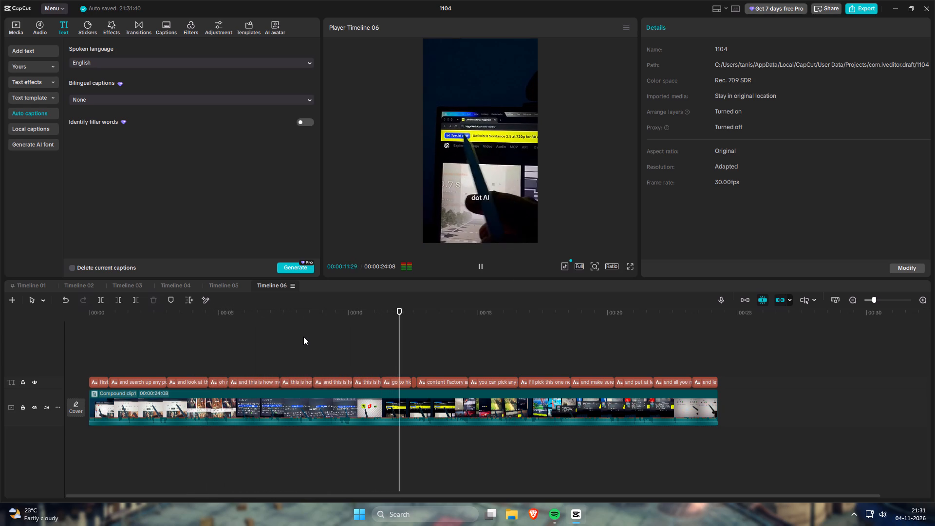
pyautogui.press('space')
# Split the "go to hicksfield dot AI" caption at 00:00:11:14, just before the site name is spoken.
pyautogui.click(384, 310)
pyautogui.press('=')
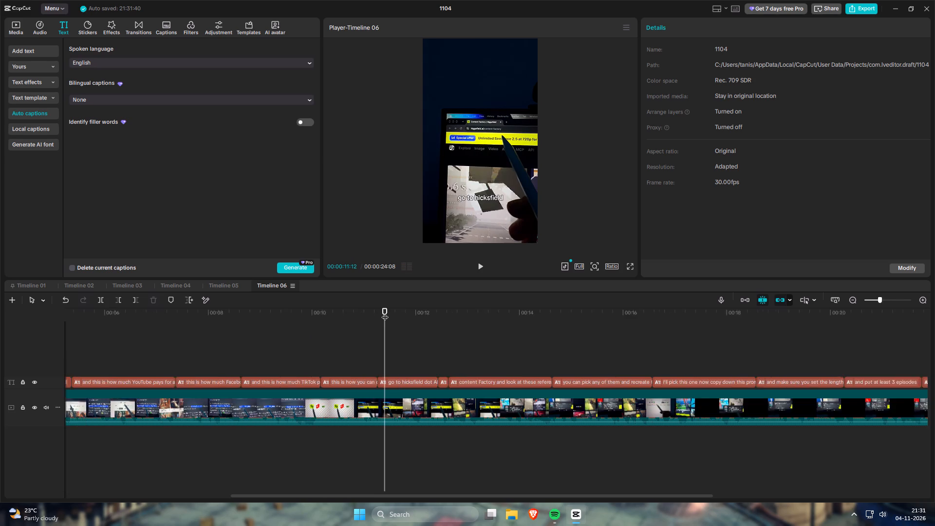
pyautogui.press('=')
pyautogui.press('=')
pyautogui.press('space')
pyautogui.press('space')
pyautogui.moveTo(381, 324); pyautogui.dragTo(378, 324)
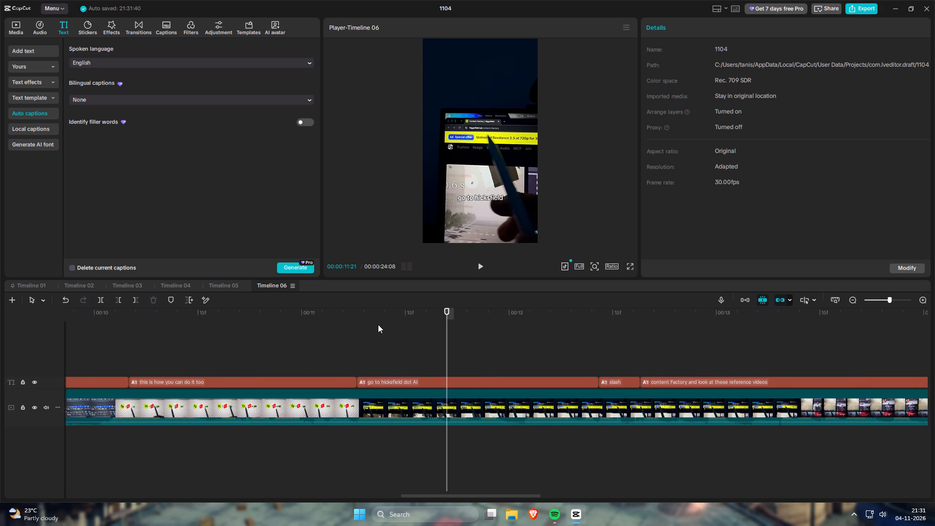
pyautogui.moveTo(378, 324); pyautogui.dragTo(336, 327)
pyautogui.moveTo(262, 317); pyautogui.dragTo(243, 319)
pyautogui.press('space')
pyautogui.press('space')
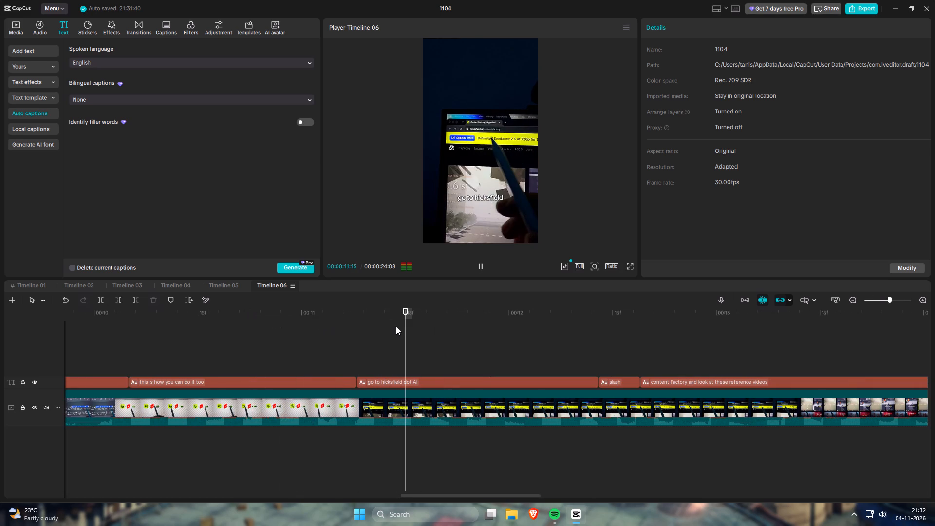
pyautogui.click(402, 319)
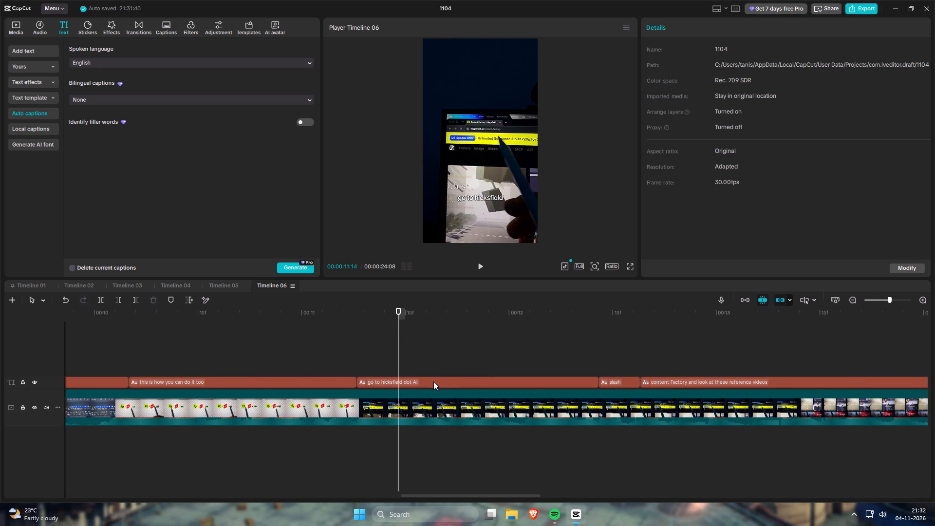
pyautogui.click(433, 381)
pyautogui.press('s')
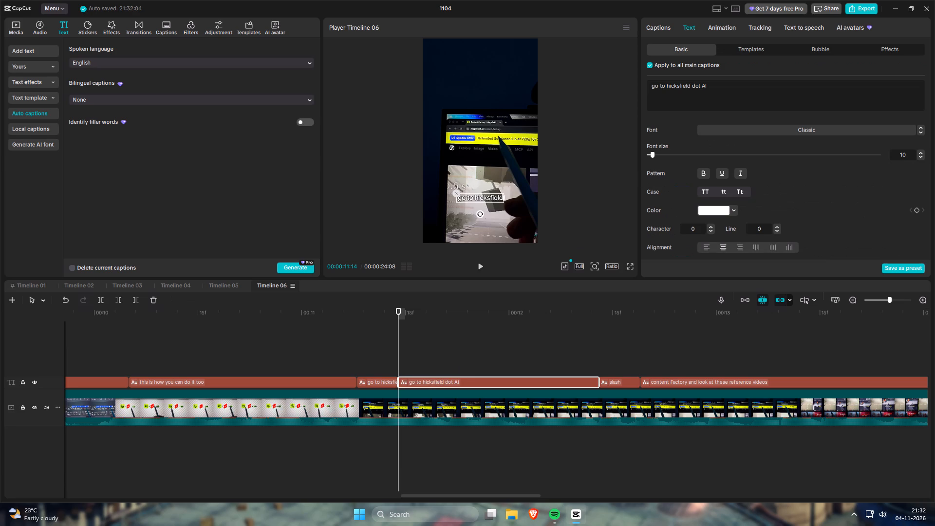
# Replace the text of the caption starting at 00:00:11:14 with "higgsfield.ai/content-factory", checking the address against the video.
pyautogui.click(720, 86)
pyautogui.hotkey('ctrl', 'a')
pyautogui.write('Hi')
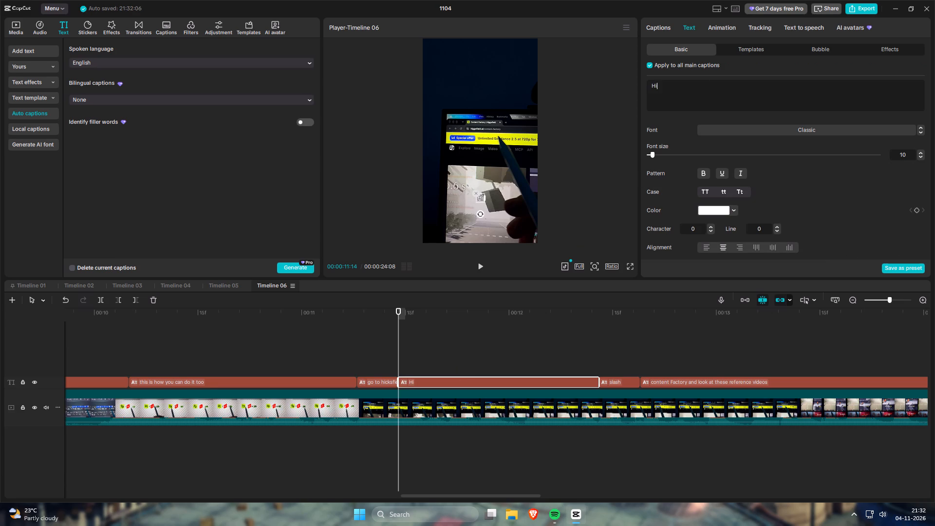
pyautogui.click(593, 267)
pyautogui.moveTo(607, 284); pyautogui.dragTo(622, 286)
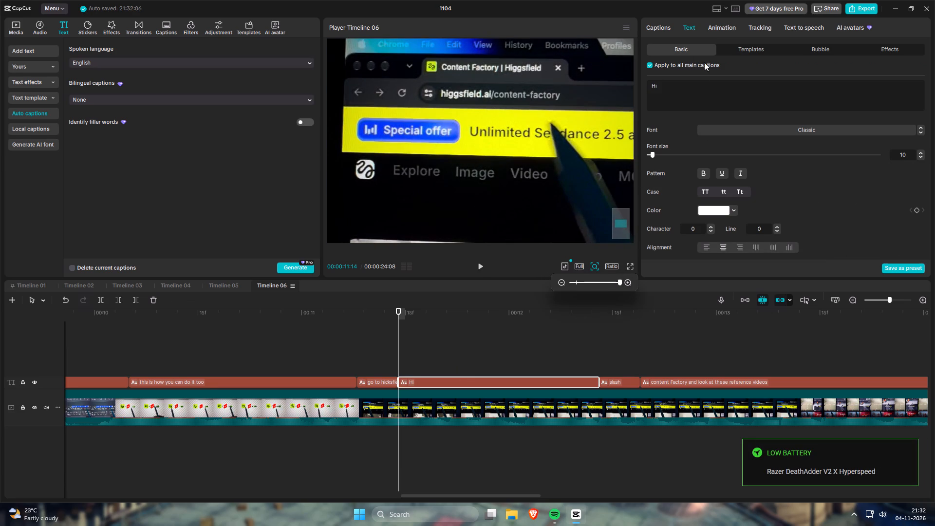
pyautogui.click(687, 81)
pyautogui.click(686, 88)
pyautogui.press('BackSpace')
pyautogui.press('BackSpace')
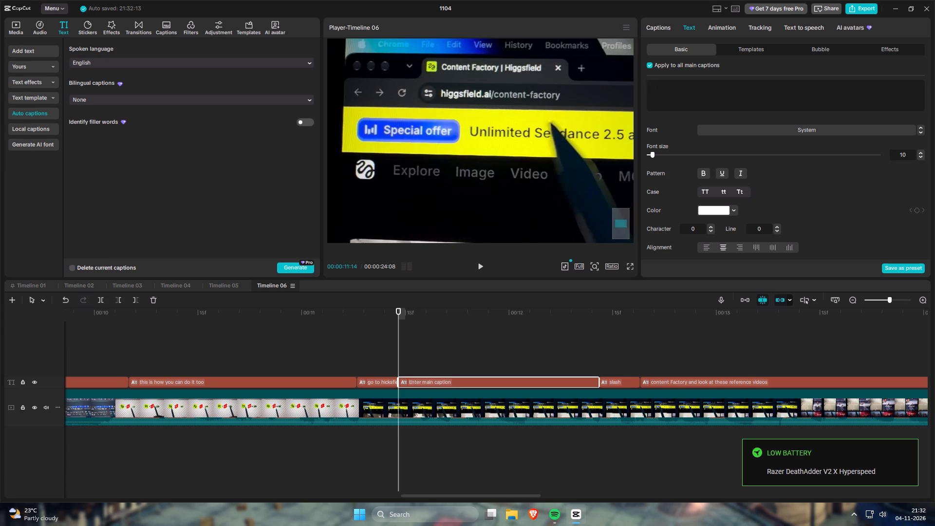
pyautogui.press('BackSpace')
pyautogui.write('higgs')
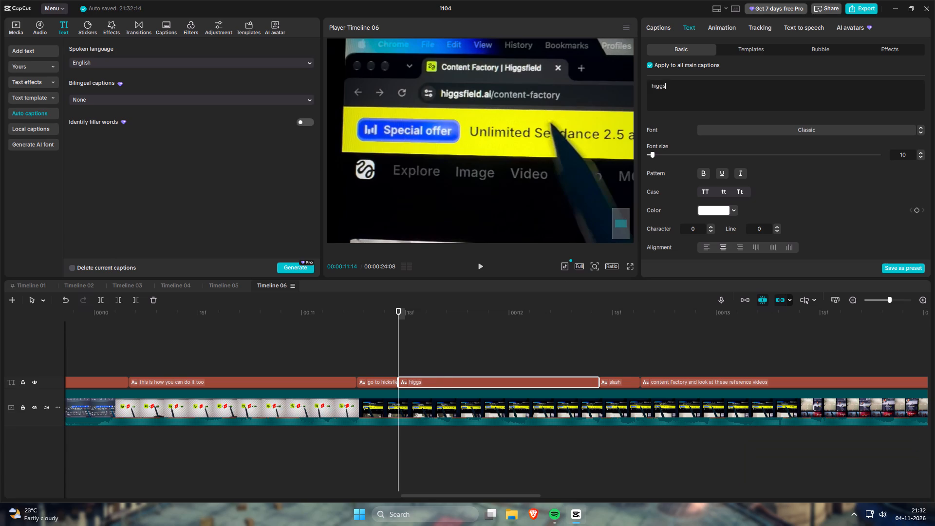
pyautogui.write('field')
pyautogui.write('.ai')
pyautogui.write('/content')
pyautogui.write('-factory')
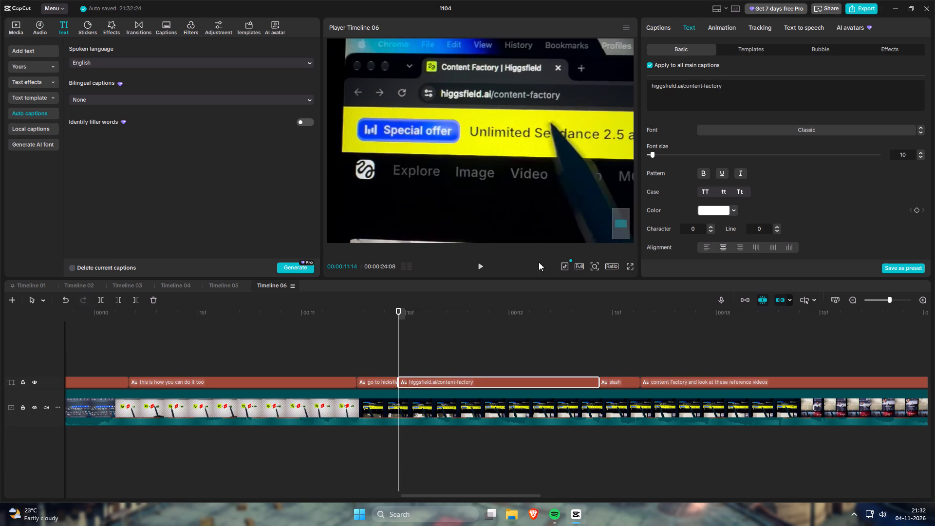
# Split the "content Factory and look at these reference videos" caption at 00:00:13:09, where the reference videos shot begins.
pyautogui.click(500, 353)
pyautogui.press('space')
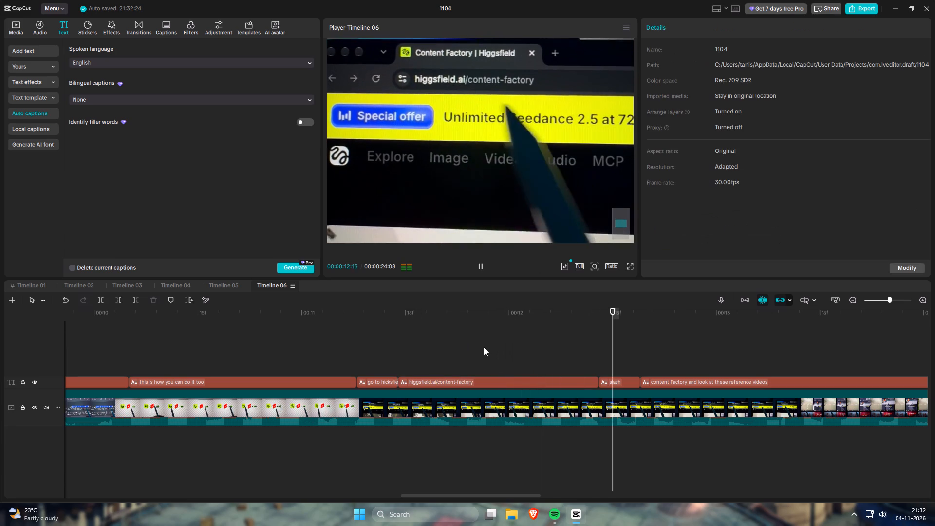
pyautogui.press('space')
pyautogui.press('space')
pyautogui.scroll(-6, 583, 370)
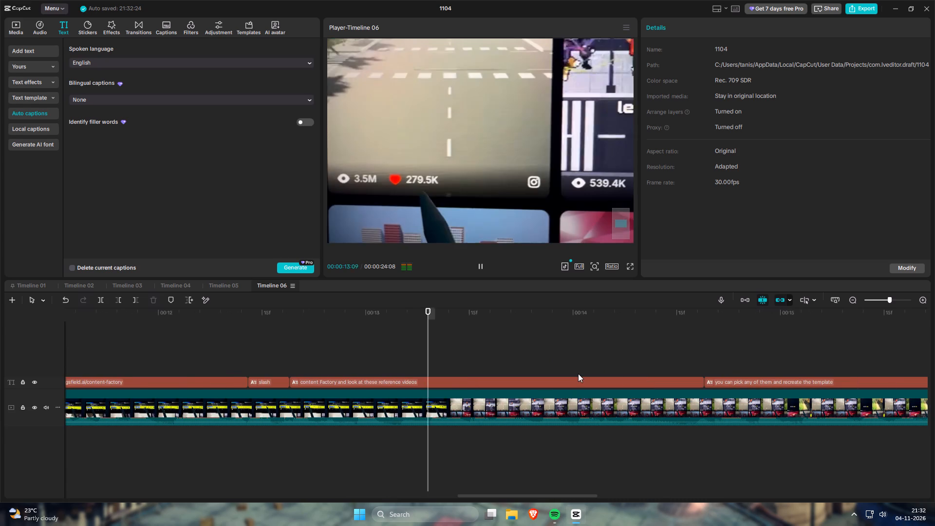
pyautogui.press('space')
pyautogui.moveTo(443, 314); pyautogui.dragTo(414, 322)
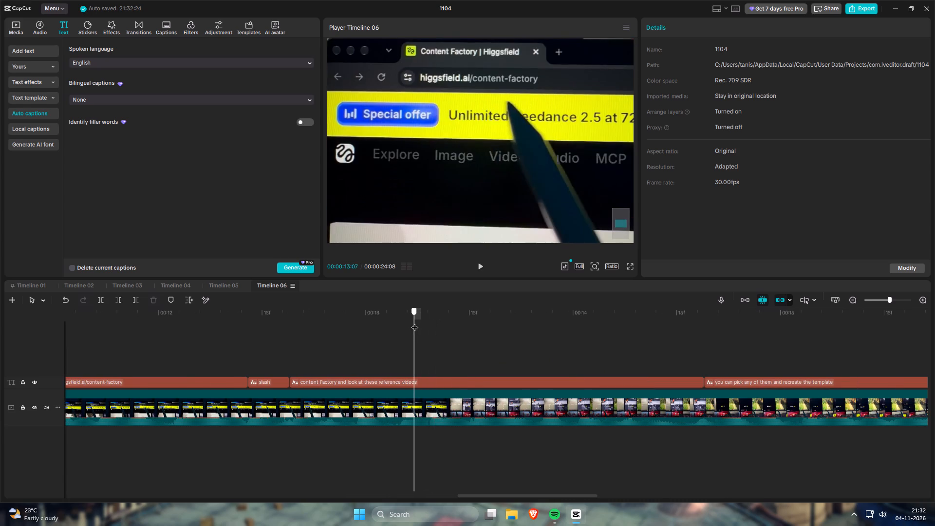
pyautogui.moveTo(414, 322); pyautogui.dragTo(427, 325)
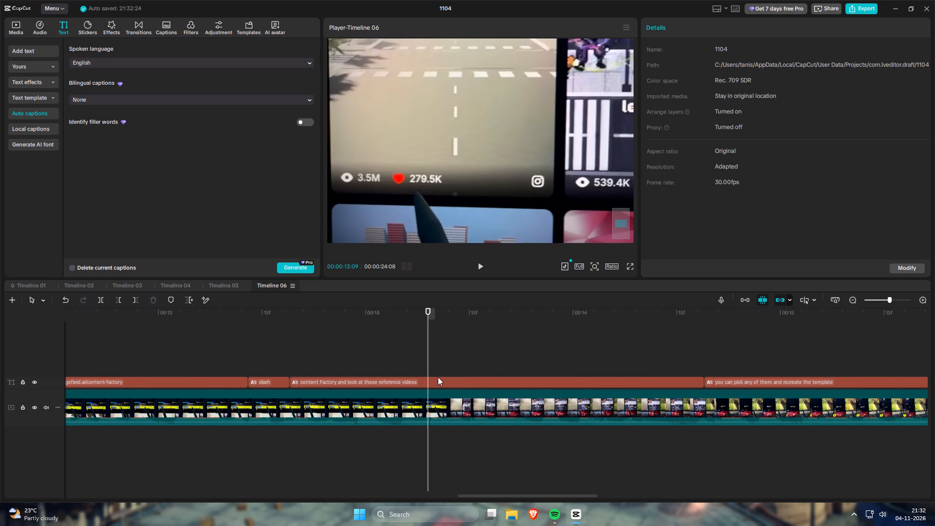
pyautogui.click(439, 383)
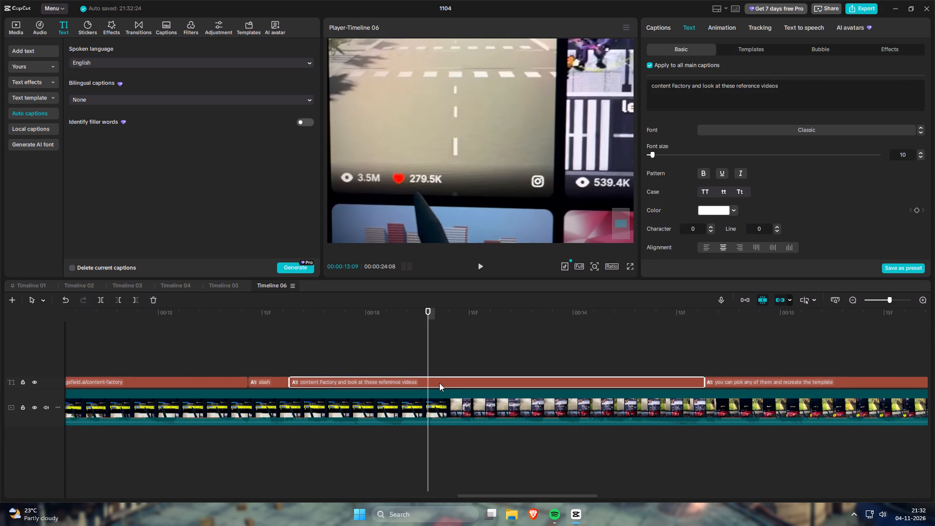
pyautogui.press('Left')
pyautogui.press('Right')
pyautogui.press('s')
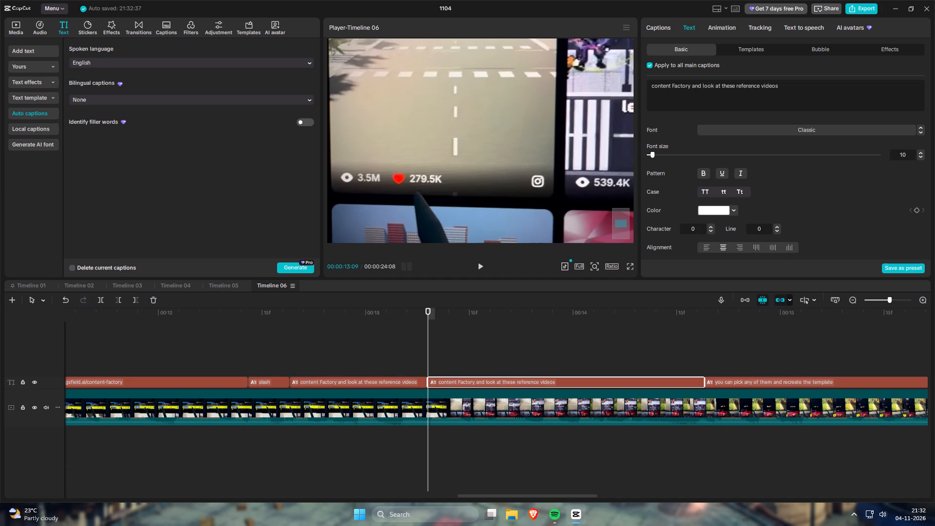
# Cut "content Factory" from the second piece so its text reads "and look at these reference videos".
pyautogui.moveTo(692, 86); pyautogui.dragTo(638, 73)
pyautogui.press('BackSpace')
pyautogui.moveTo(371, 345); pyautogui.dragTo(417, 362)
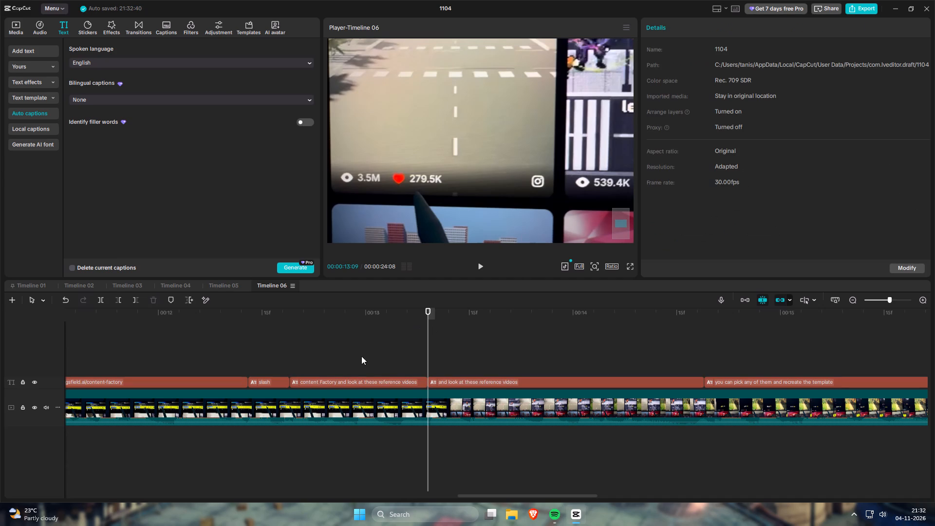
# Delete the "slash" caption and the first "content Factory" piece, and extend the higgsfield.ai/content-factory caption to fill the gap.
pyautogui.moveTo(355, 359); pyautogui.dragTo(270, 382)
pyautogui.press('f')
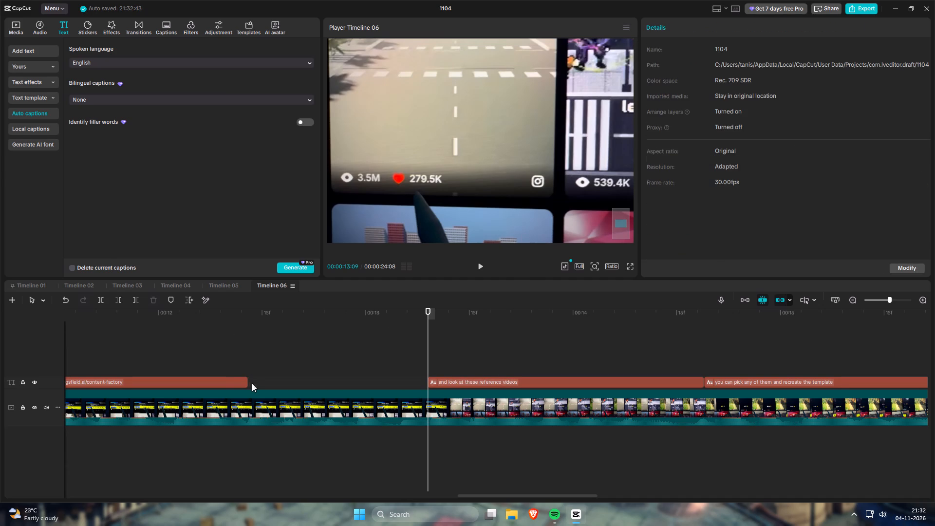
pyautogui.moveTo(247, 381); pyautogui.dragTo(546, 388)
# Play back the higgsfield.ai/content-factory caption with the full frame shown to check how it displays.
pyautogui.moveTo(269, 310); pyautogui.dragTo(199, 317)
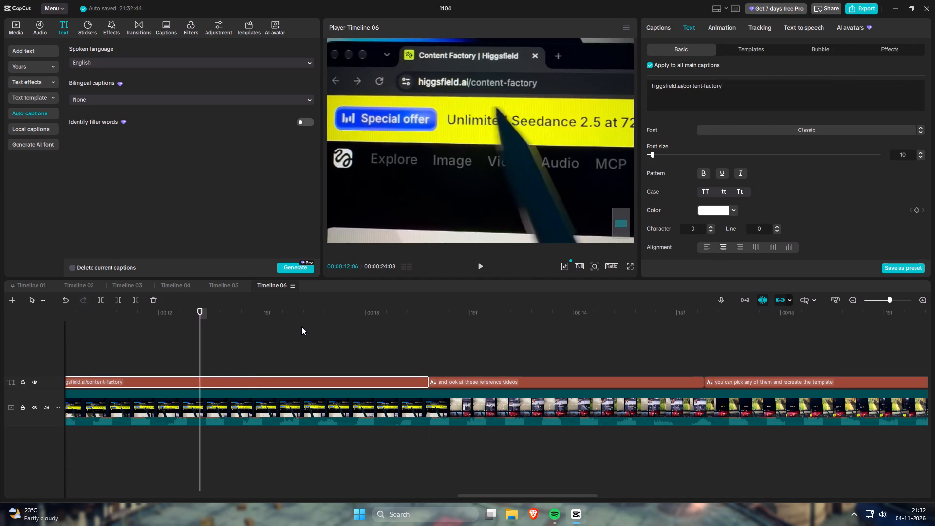
pyautogui.press('space')
pyautogui.press('space')
pyautogui.click(598, 264)
pyautogui.click(576, 282)
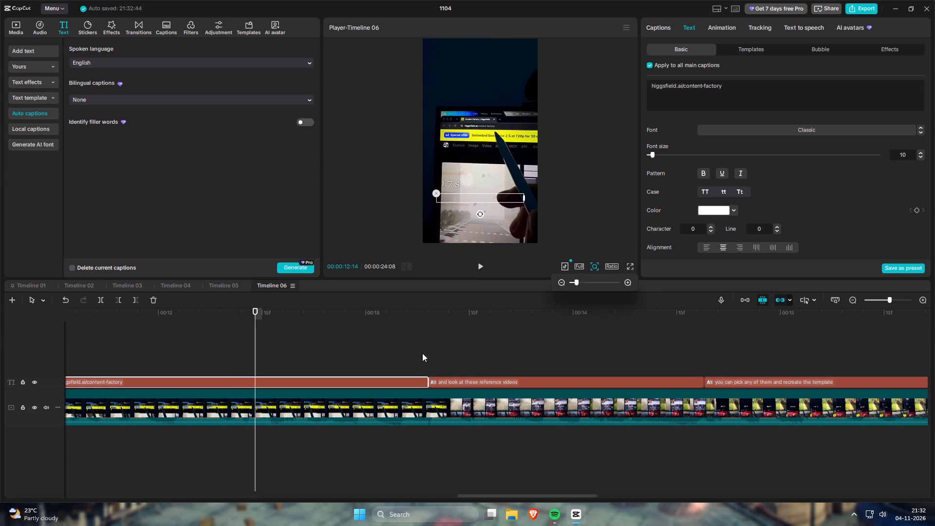
pyautogui.moveTo(369, 359); pyautogui.dragTo(437, 353)
pyautogui.press('space')
pyautogui.press('space')
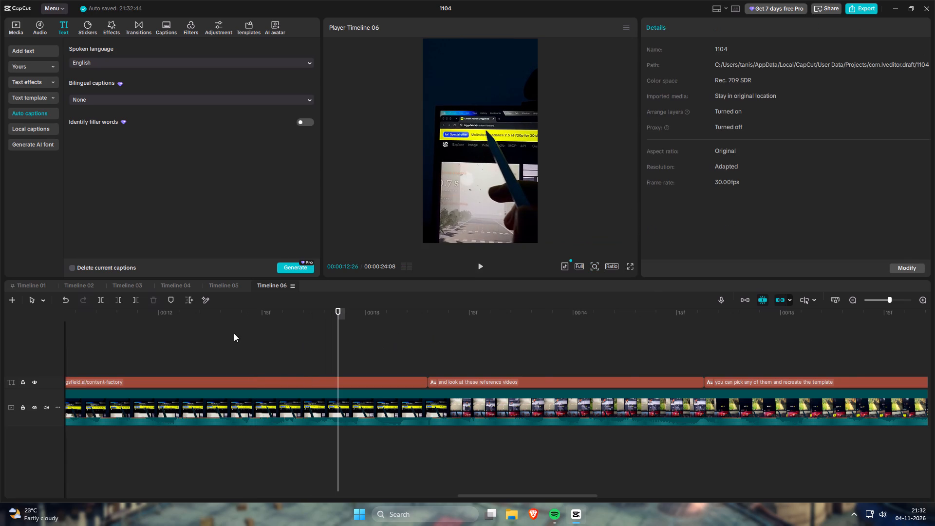
pyautogui.scroll(2, 260, 344)
pyautogui.moveTo(247, 319); pyautogui.dragTo(268, 323)
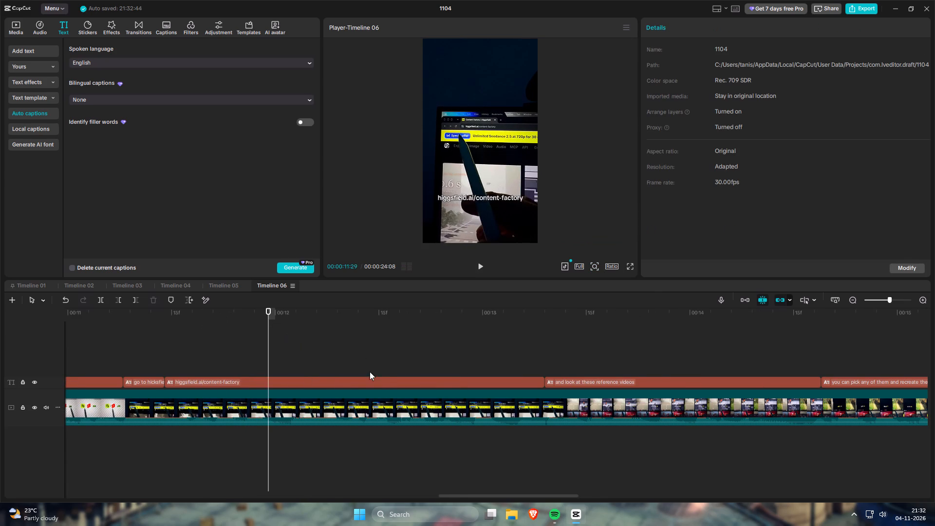
# Set the caption animation of the higgsfield.ai/content-factory caption to None.
pyautogui.click(379, 383)
pyautogui.click(722, 23)
pyautogui.click(662, 107)
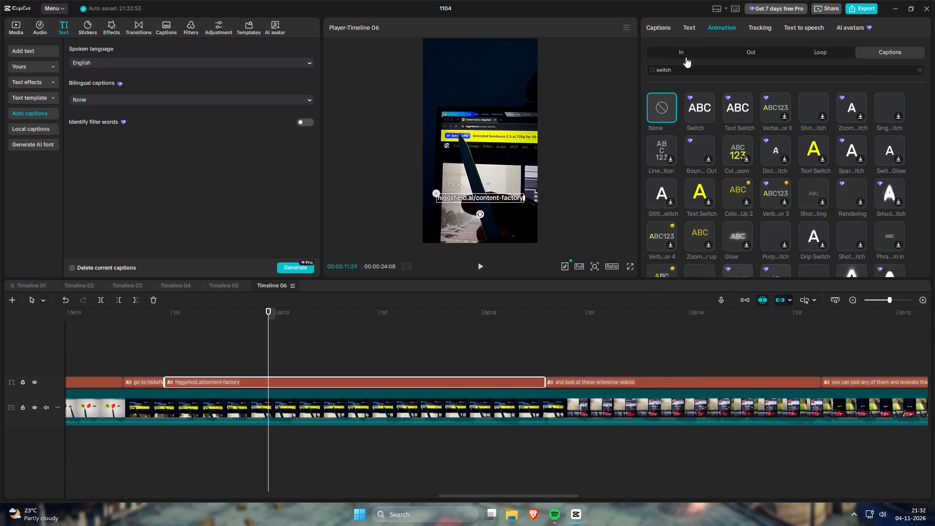
pyautogui.click(683, 24)
# Play Timeline 06 from the higgsfield.ai/content-factory caption to the end to check the remaining captions.
pyautogui.moveTo(449, 351); pyautogui.dragTo(487, 353)
pyautogui.press('space')
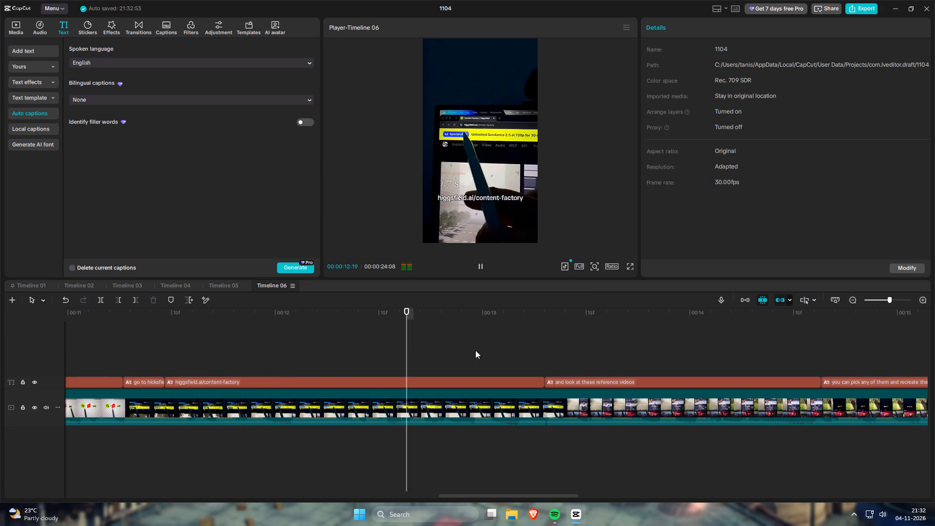
pyautogui.press('space')
pyautogui.scroll(-5, 428, 354)
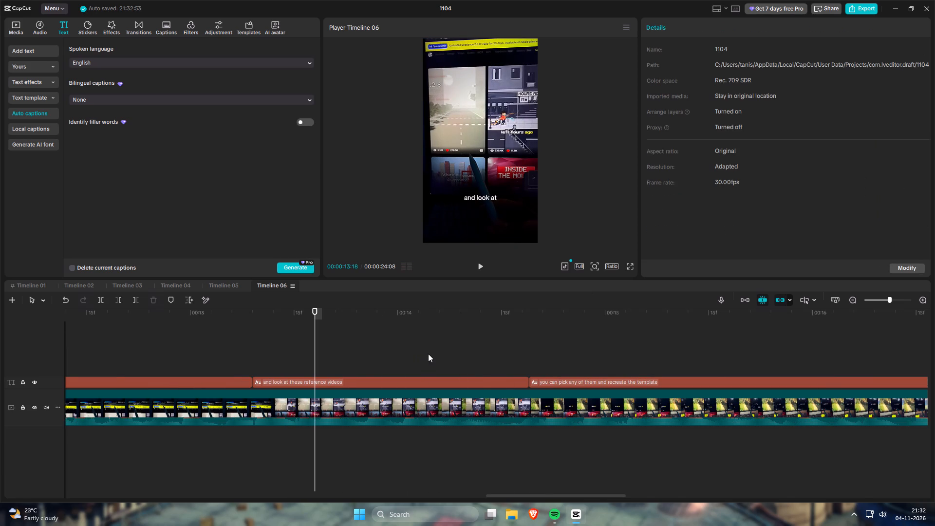
# Play Timeline 06 from the "and look at these reference videos" caption into the "I'll pick this one" caption to check the captions.
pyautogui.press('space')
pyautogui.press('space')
pyautogui.scroll(-3, 448, 351)
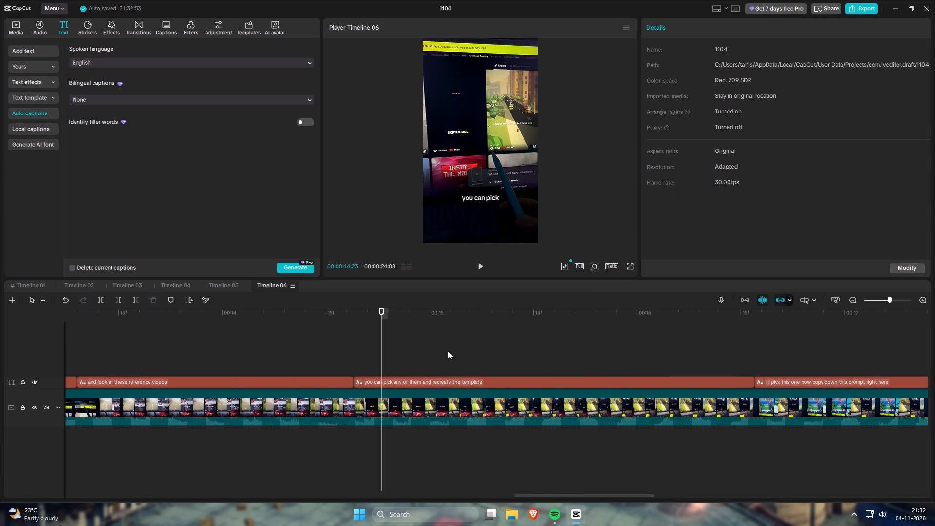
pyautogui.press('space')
pyautogui.scroll(-3, 452, 349)
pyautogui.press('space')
pyautogui.scroll(-4, 453, 350)
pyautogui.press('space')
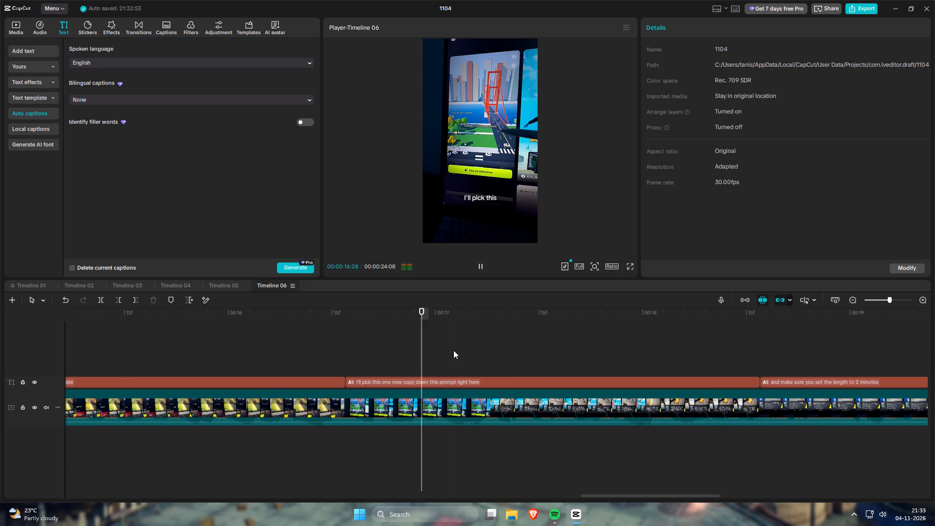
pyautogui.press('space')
pyautogui.scroll(-2, 458, 348)
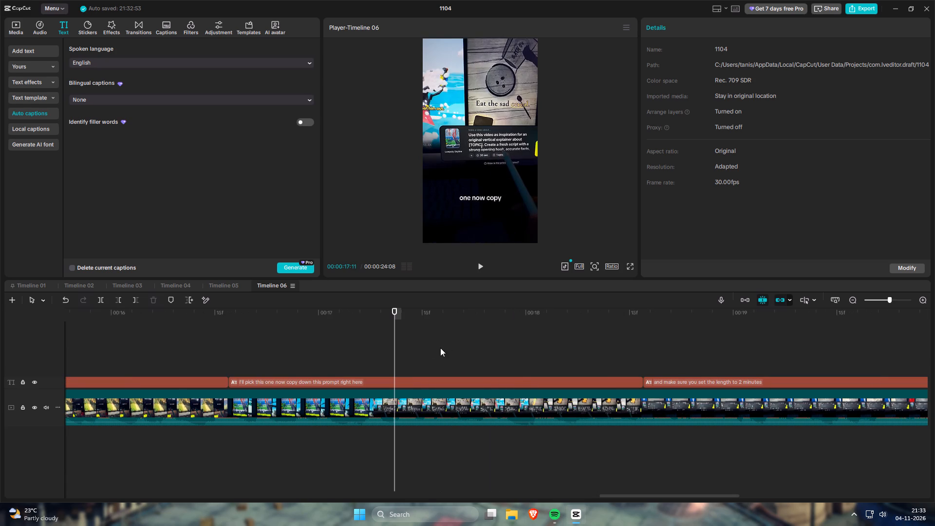
# Split the "I'll pick this one now copy down this prompt right here" caption at 00:00:17:06, just before "now" is spoken.
pyautogui.moveTo(360, 317); pyautogui.dragTo(300, 324)
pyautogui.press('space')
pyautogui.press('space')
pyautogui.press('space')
pyautogui.click(360, 319)
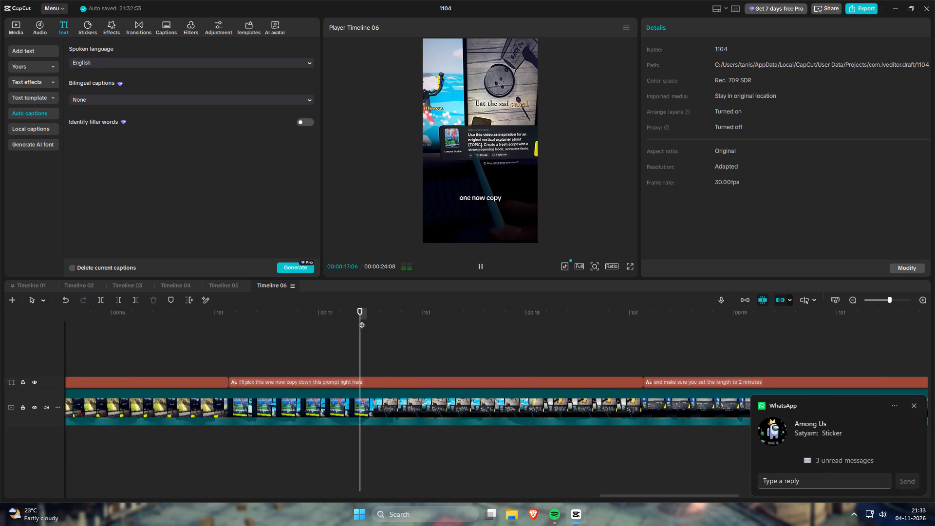
pyautogui.click(401, 380)
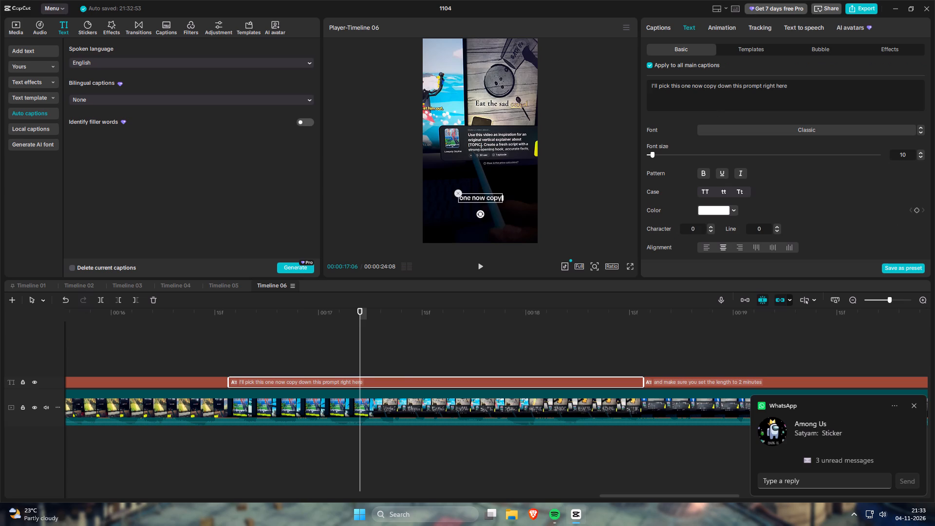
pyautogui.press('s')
# Shorten the first piece's text to "I'll pick this one" and the second piece's to "now copy down this prompt right here".
pyautogui.click(320, 384)
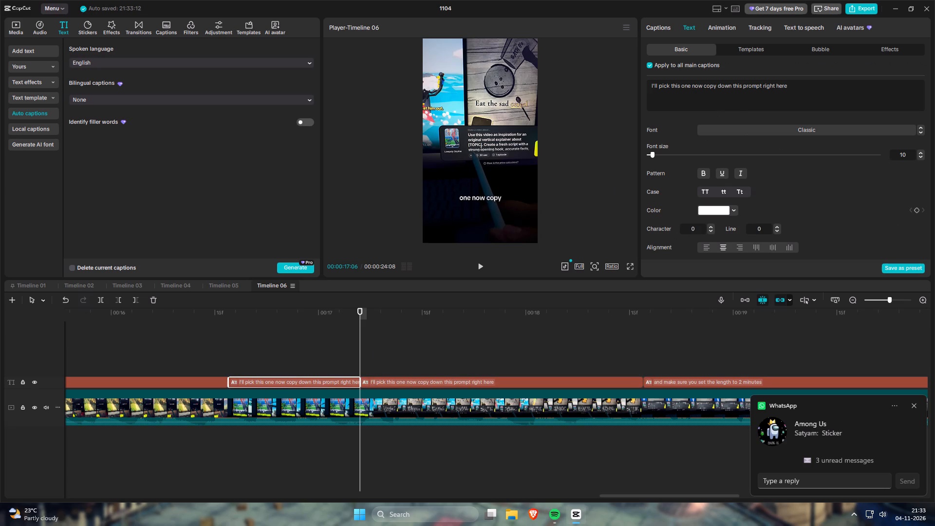
pyautogui.moveTo(691, 84); pyautogui.dragTo(723, 109)
pyautogui.press('BackSpace')
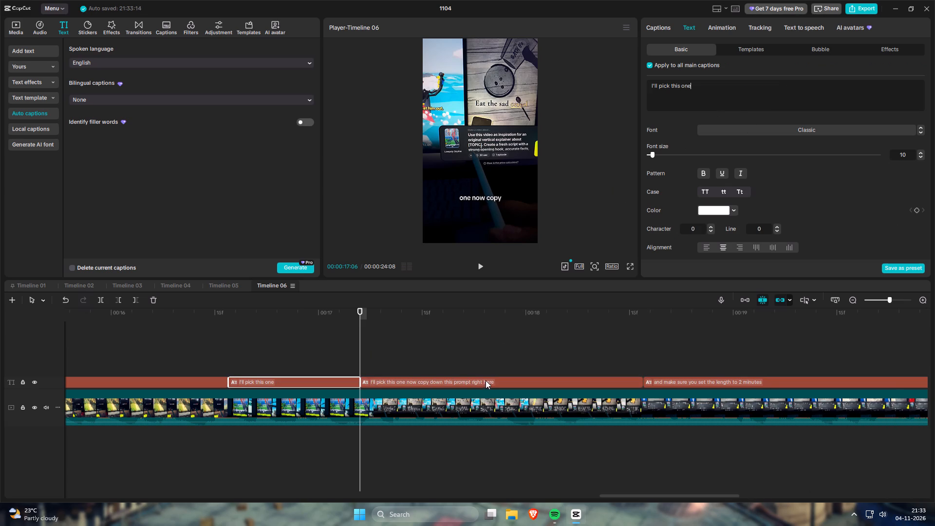
pyautogui.click(486, 384)
pyautogui.moveTo(692, 86); pyautogui.dragTo(674, 65)
pyautogui.press('BackSpace')
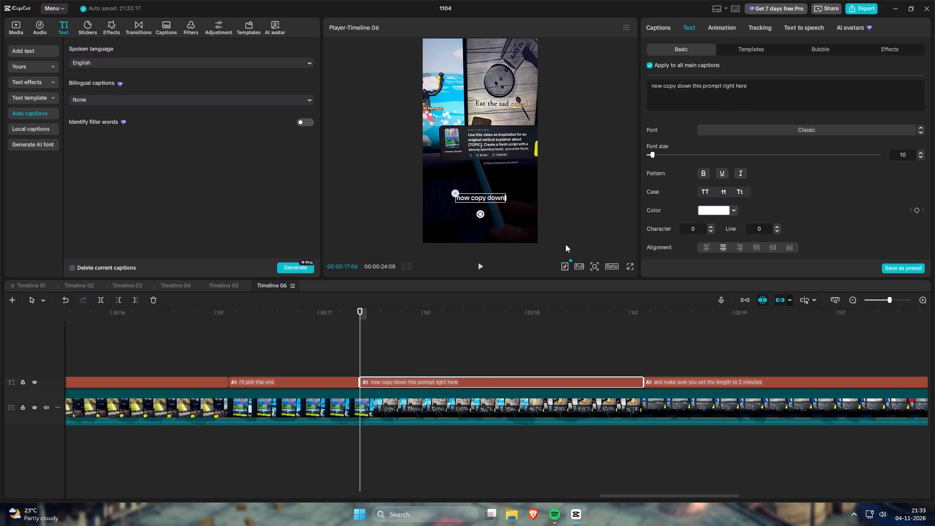
# Play Timeline 06 from the "now copy down this prompt right here" caption to the end to check the remaining captions.
pyautogui.moveTo(436, 346); pyautogui.dragTo(488, 350)
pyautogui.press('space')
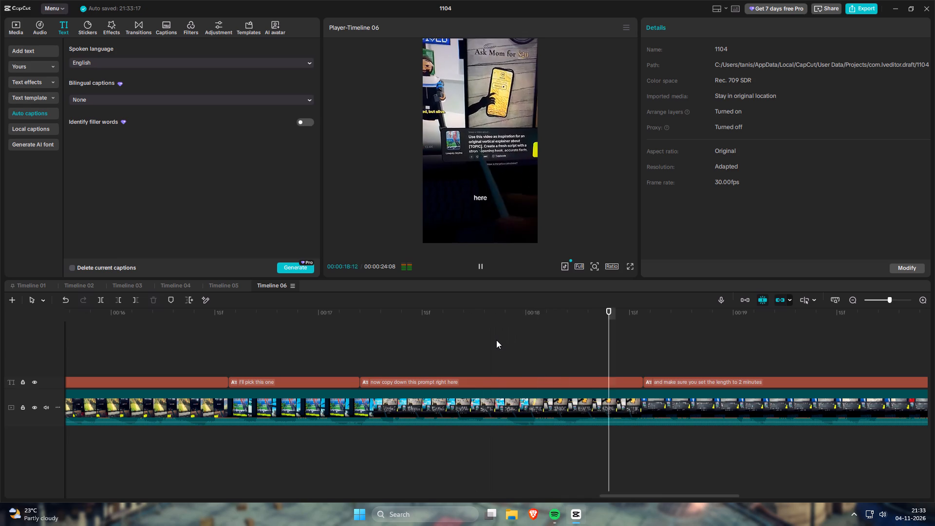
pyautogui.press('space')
pyautogui.scroll(-3, 495, 341)
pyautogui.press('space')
pyautogui.scroll(-4, 478, 340)
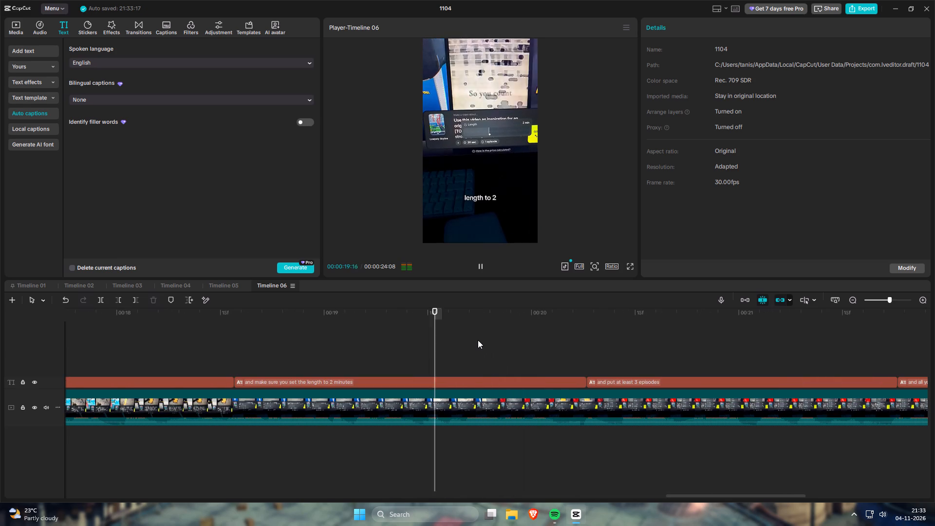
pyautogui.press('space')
pyautogui.scroll(-3, 478, 340)
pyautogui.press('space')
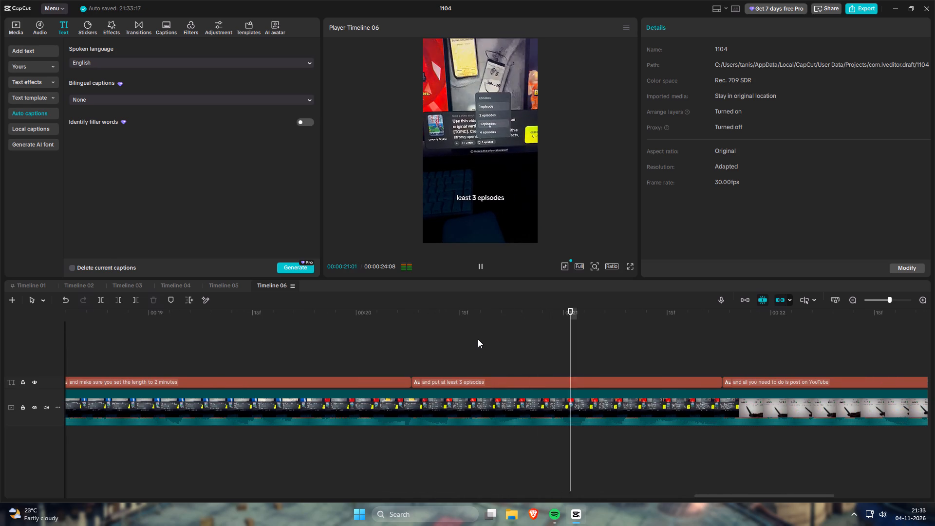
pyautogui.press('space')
pyautogui.scroll(-4, 484, 335)
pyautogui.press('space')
pyautogui.scroll(-3, 494, 334)
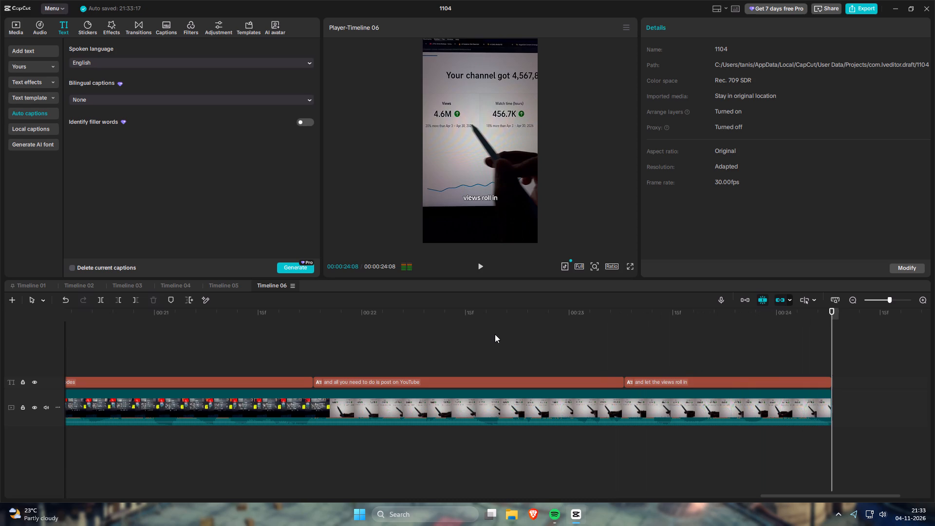
# Select and copy all captions on Timeline 06.
pyautogui.moveTo(507, 336); pyautogui.dragTo(541, 345)
pyautogui.hotkey('shift', 'z')
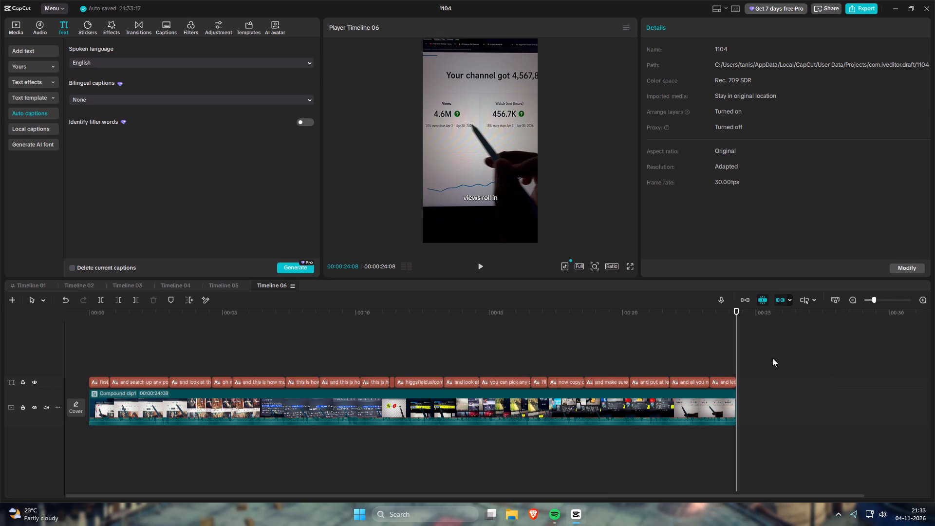
pyautogui.moveTo(770, 358); pyautogui.dragTo(84, 385)
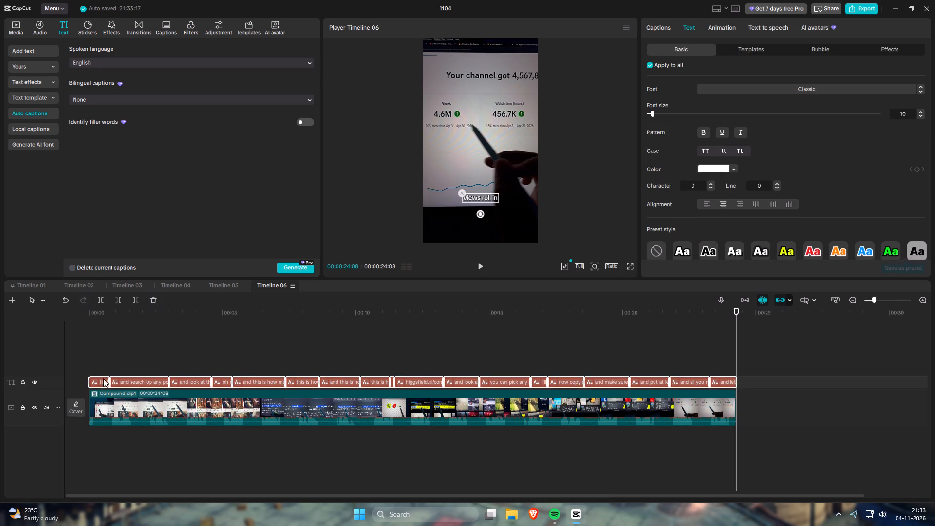
pyautogui.hotkey('ctrl', 'c')
# On Timeline 01, place the playhead at the start of Compound clip1 and delete all the old captions above that clip.
pyautogui.click(27, 285)
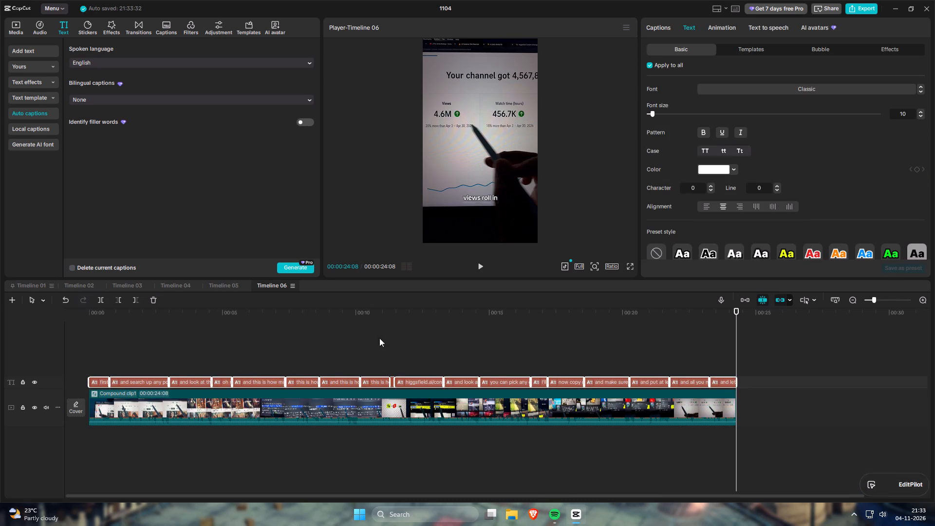
pyautogui.hotkey('shift', 'z')
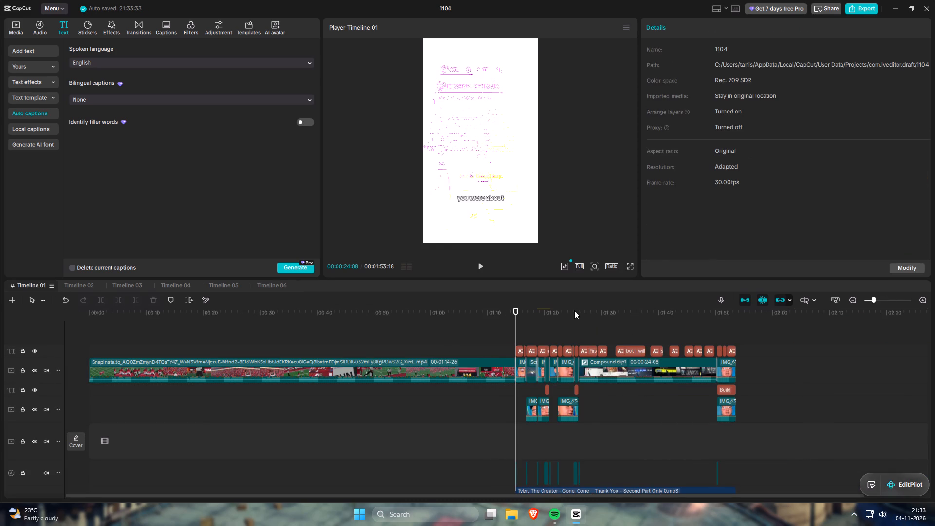
pyautogui.click(585, 315)
pyautogui.write('====-')
pyautogui.press('-')
pyautogui.press('Up')
pyautogui.press('Up')
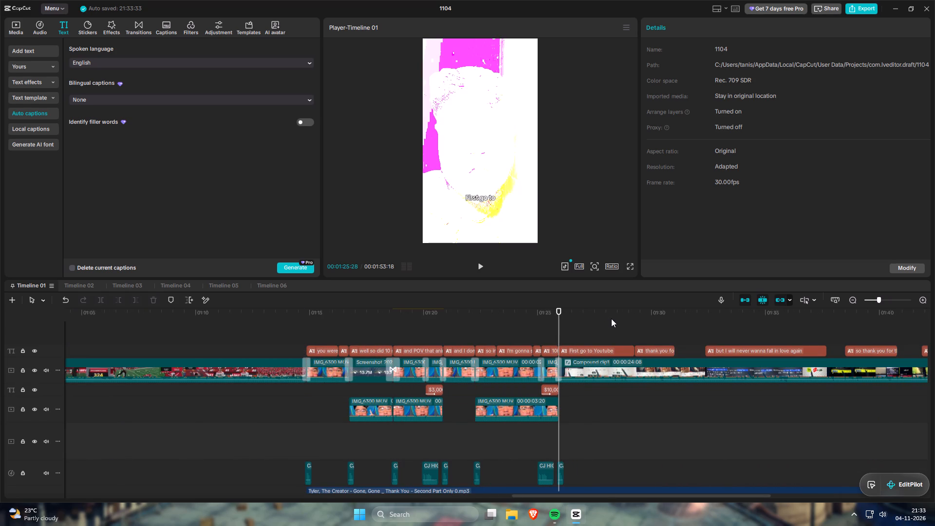
pyautogui.moveTo(588, 333); pyautogui.dragTo(658, 332)
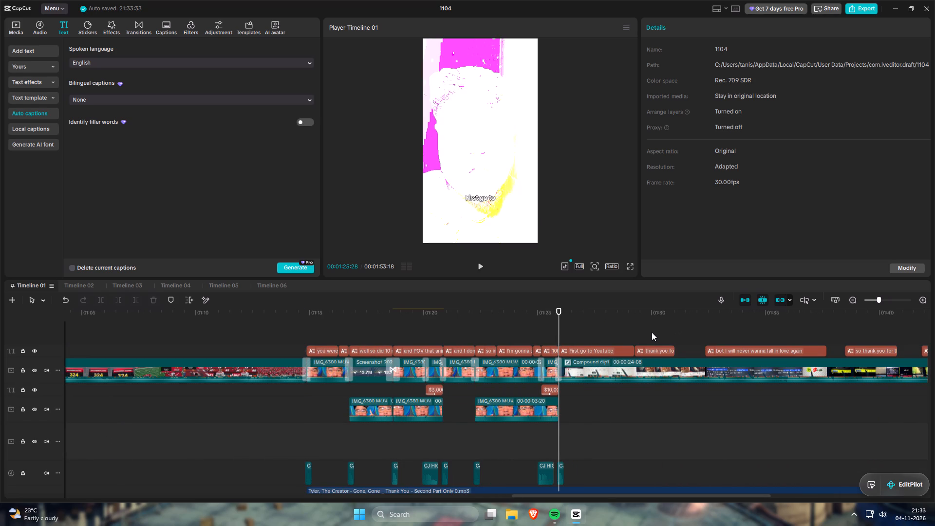
pyautogui.scroll(-4, 650, 332)
pyautogui.moveTo(855, 330); pyautogui.dragTo(644, 331)
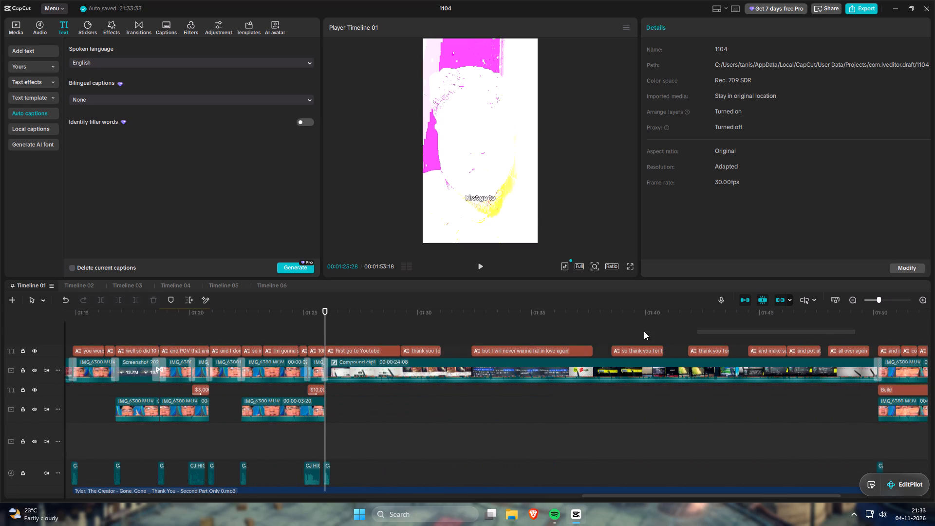
pyautogui.moveTo(644, 331); pyautogui.dragTo(341, 348)
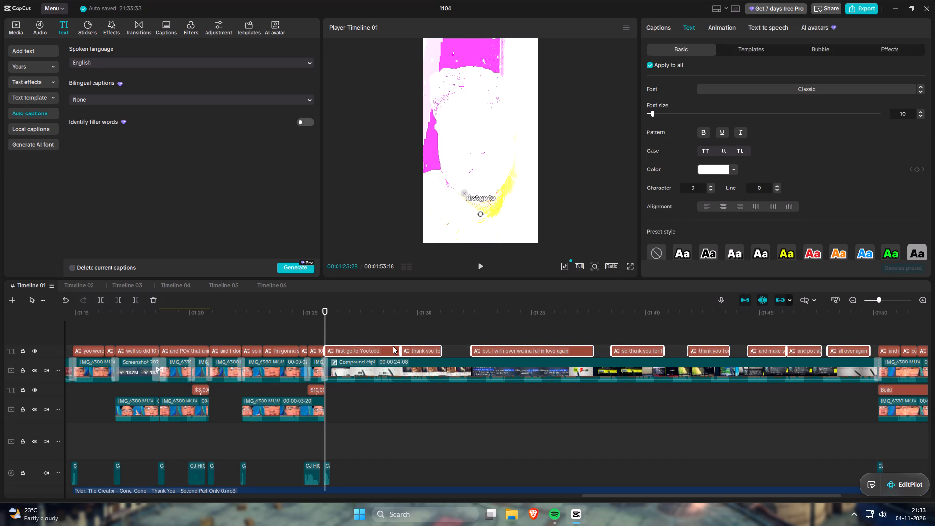
pyautogui.press('f')
# Paste the copied captions at the start of Compound clip1 and move them down onto the existing caption track.
pyautogui.hotkey('ctrl', 'v')
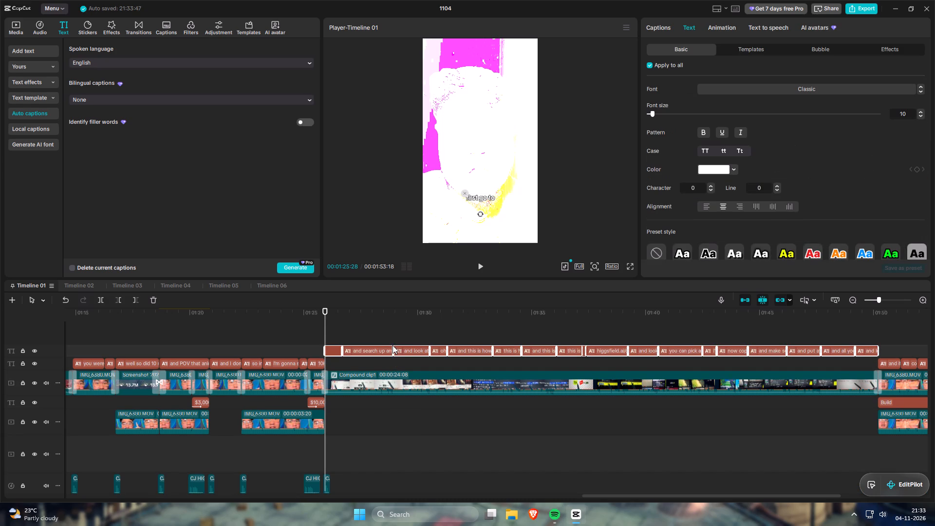
pyautogui.moveTo(333, 351); pyautogui.dragTo(334, 351)
pyautogui.moveTo(334, 351); pyautogui.dragTo(334, 362)
# Play Timeline 01 from the start of Compound clip1 and again near its end to check the pasted captions' timing.
pyautogui.moveTo(350, 335); pyautogui.dragTo(388, 339)
pyautogui.press('space')
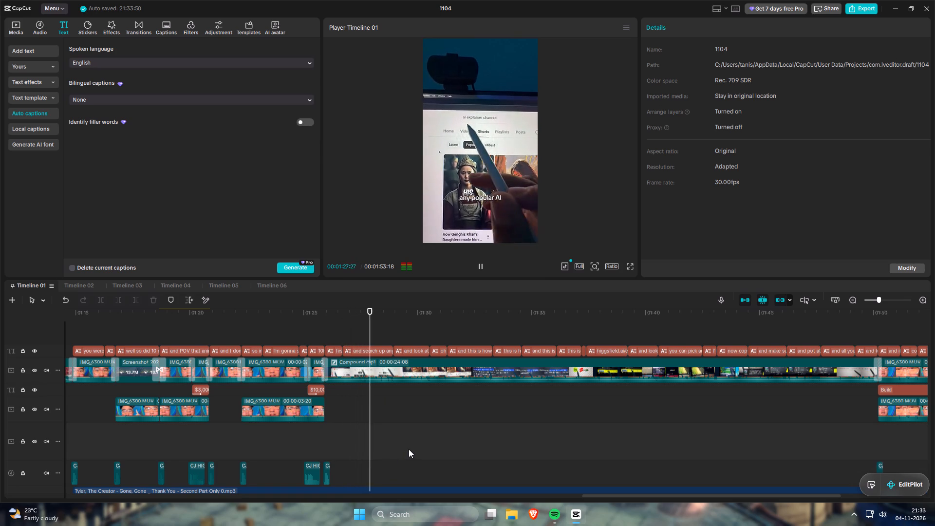
pyautogui.press('space')
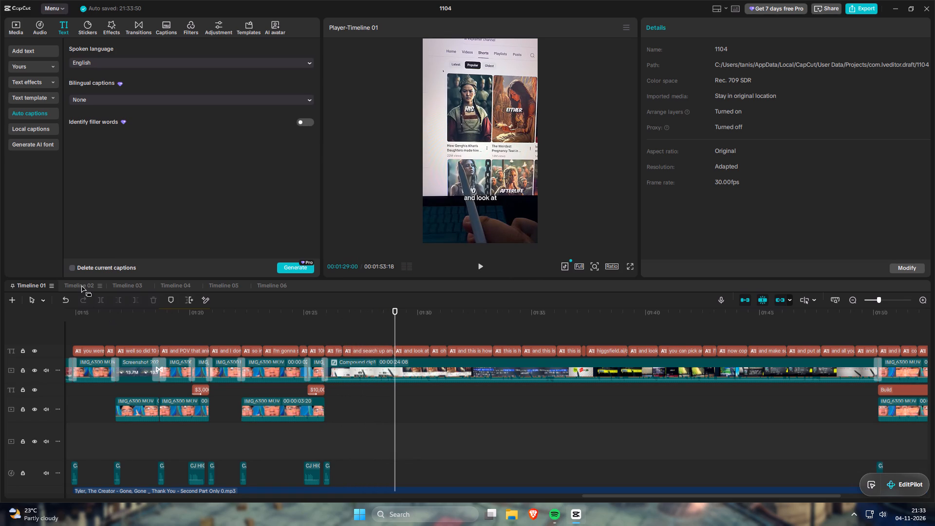
pyautogui.moveTo(318, 315); pyautogui.dragTo(308, 314)
pyautogui.press('space')
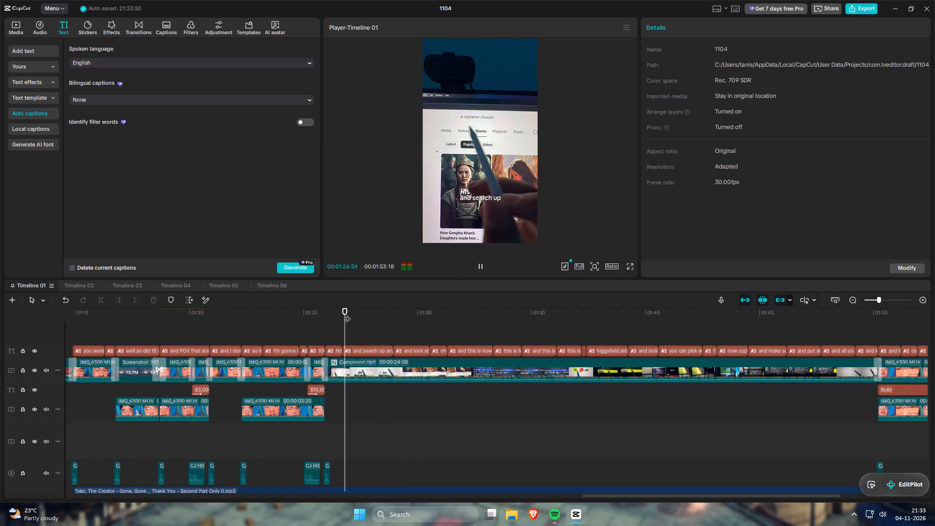
pyautogui.moveTo(841, 309); pyautogui.dragTo(857, 313)
pyautogui.press('space')
pyautogui.scroll(-4, 634, 364)
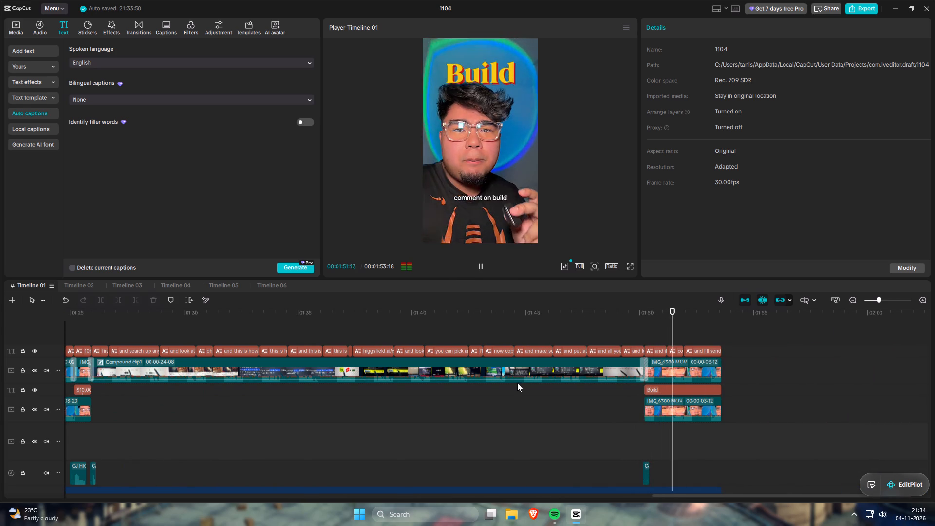
pyautogui.press('space')
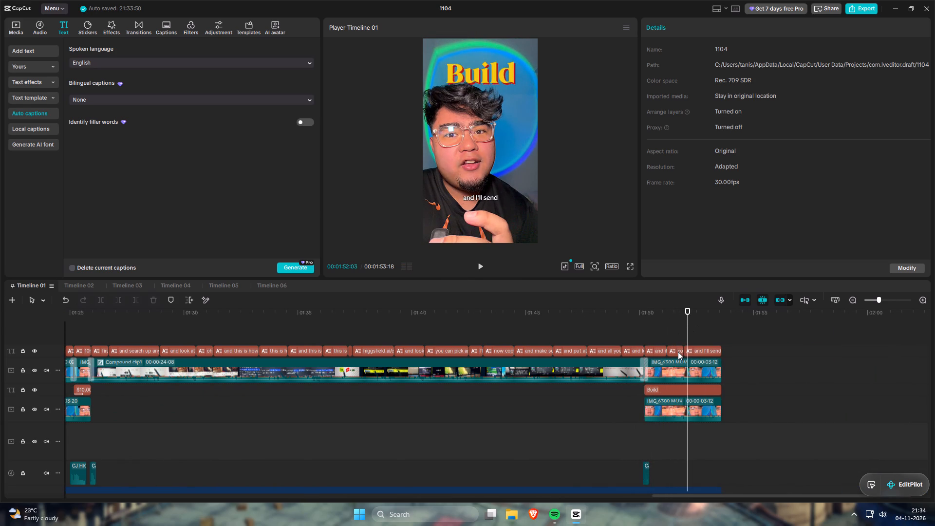
# Change the "comment on build" caption to comment on "build" with quotation marks, and replay it through the closing captions.
pyautogui.click(678, 352)
pyautogui.click(710, 82)
pyautogui.click(710, 85)
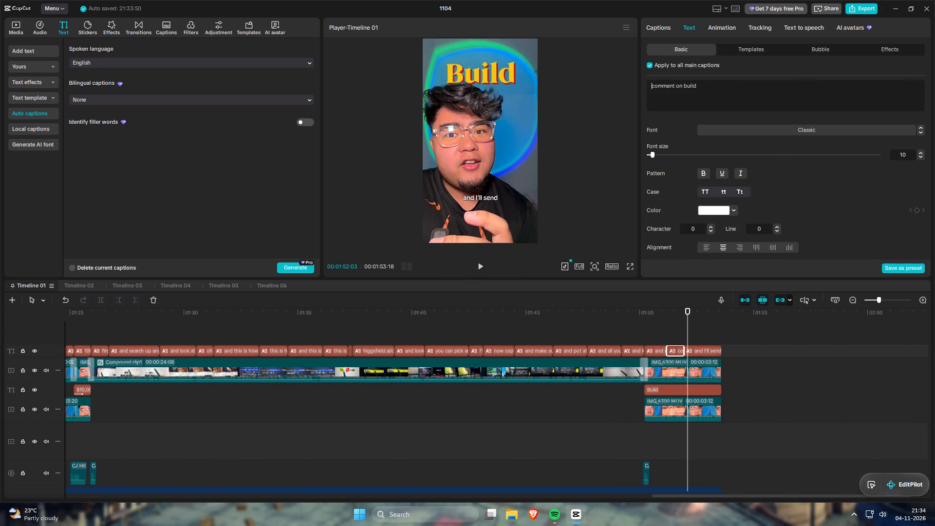
pyautogui.hotkey('shift', '"')
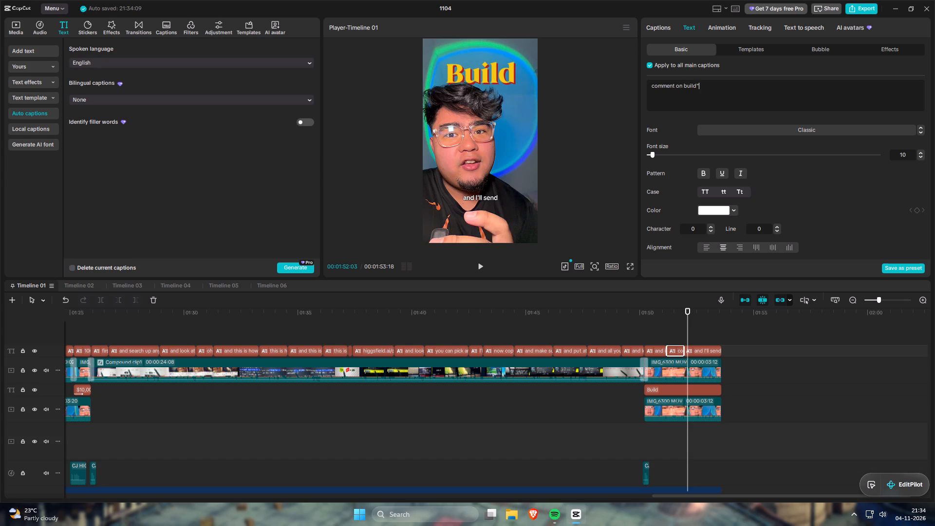
pyautogui.click(683, 87)
pyautogui.hotkey('shift', '"')
pyautogui.press('Delete')
pyautogui.press('Left')
pyautogui.press('space')
pyautogui.moveTo(680, 311); pyautogui.dragTo(675, 311)
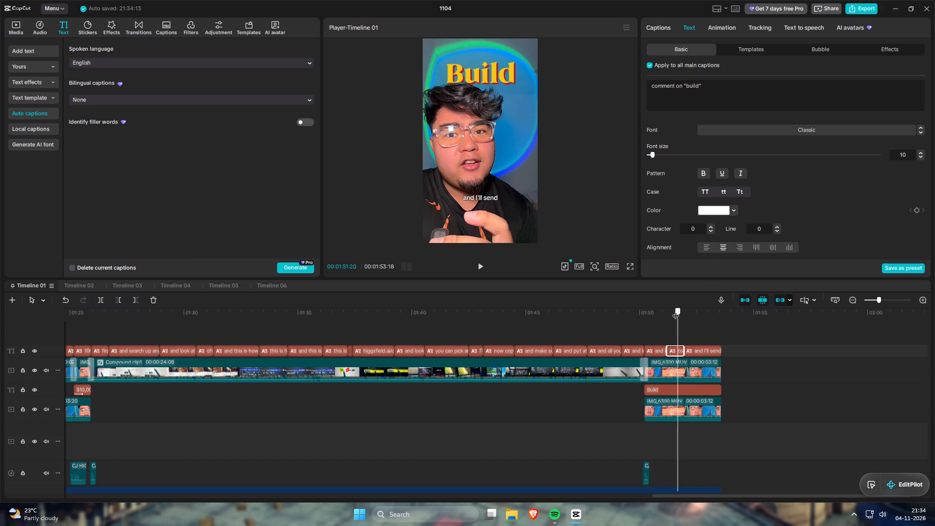
pyautogui.moveTo(675, 311); pyautogui.dragTo(675, 311)
pyautogui.moveTo(831, 357); pyautogui.dragTo(860, 368)
pyautogui.press('space')
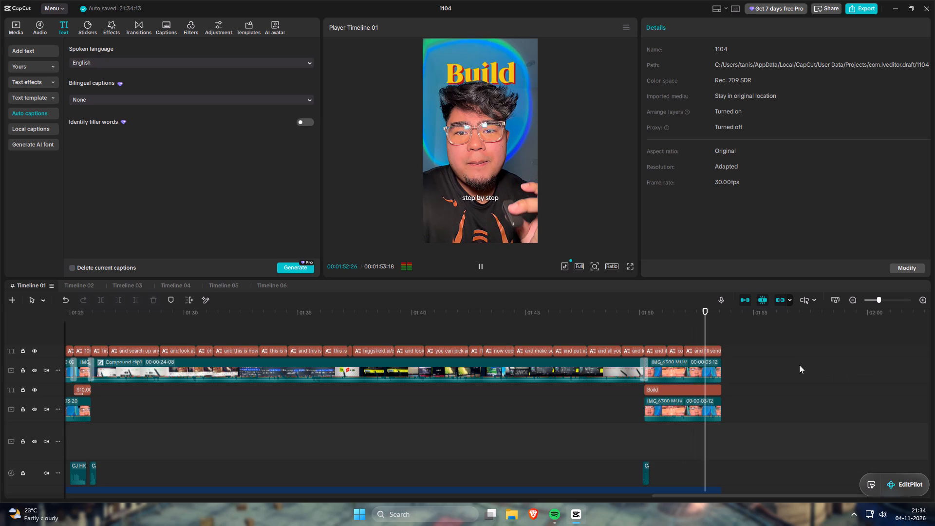
pyautogui.press('space')
# Replace "on" with "down" in the comment caption on Timeline 01 and play it through to the end.
pyautogui.click(677, 347)
pyautogui.moveTo(681, 86); pyautogui.dragTo(675, 84)
pyautogui.write('dw')
pyautogui.press('BackSpace')
pyautogui.write('own')
pyautogui.moveTo(682, 314); pyautogui.dragTo(671, 314)
pyautogui.moveTo(824, 371); pyautogui.dragTo(841, 388)
pyautogui.press('space')
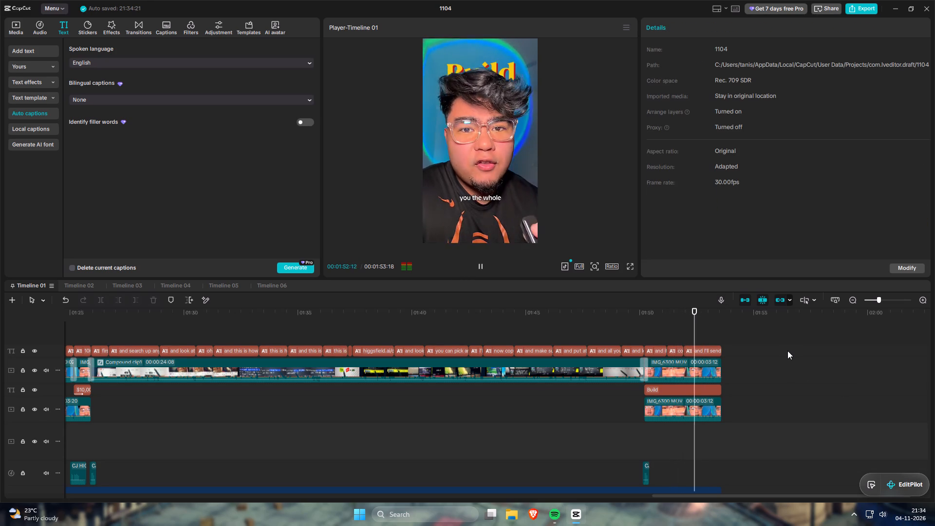
pyautogui.moveTo(778, 360); pyautogui.dragTo(800, 378)
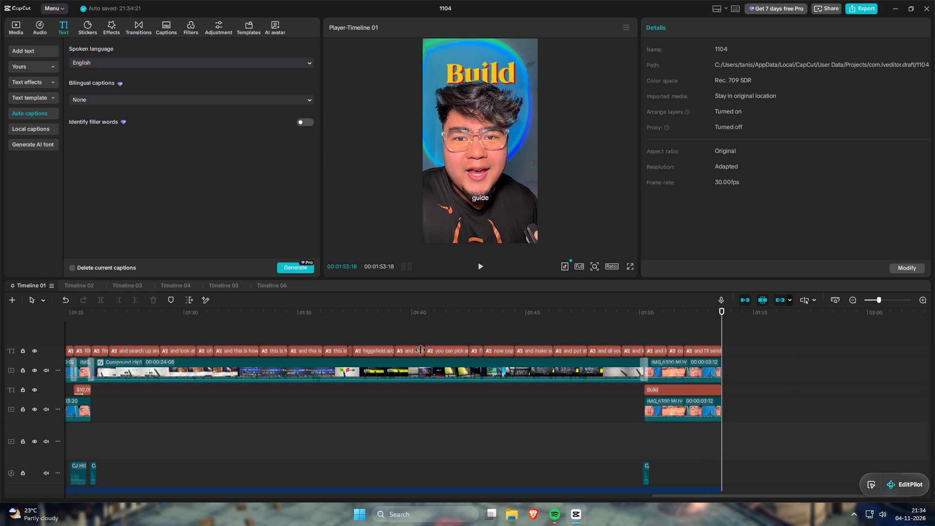
# On Timeline 02, play from the "that clip got you didn't it" caption into the 10 million caption to check the wording.
pyautogui.click(72, 285)
pyautogui.scroll(1, 363, 334)
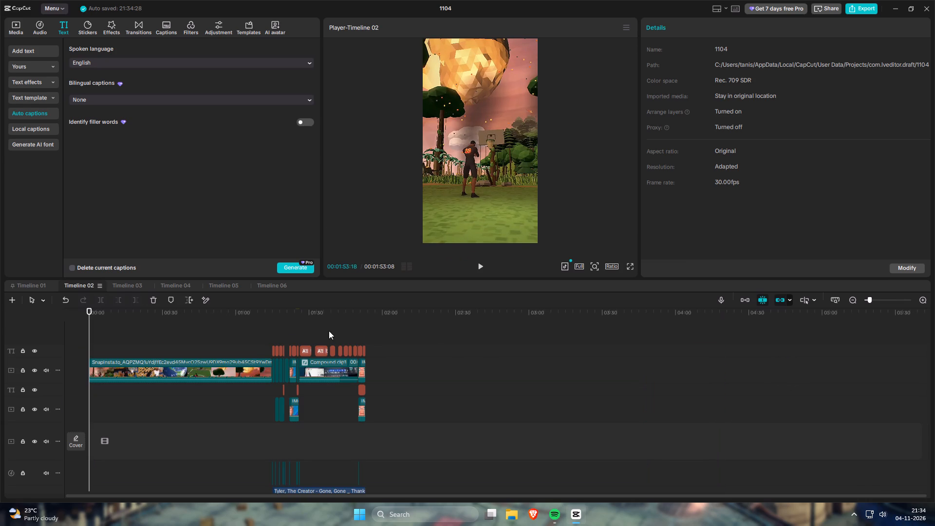
pyautogui.click(277, 311)
pyautogui.moveTo(420, 348); pyautogui.dragTo(506, 365)
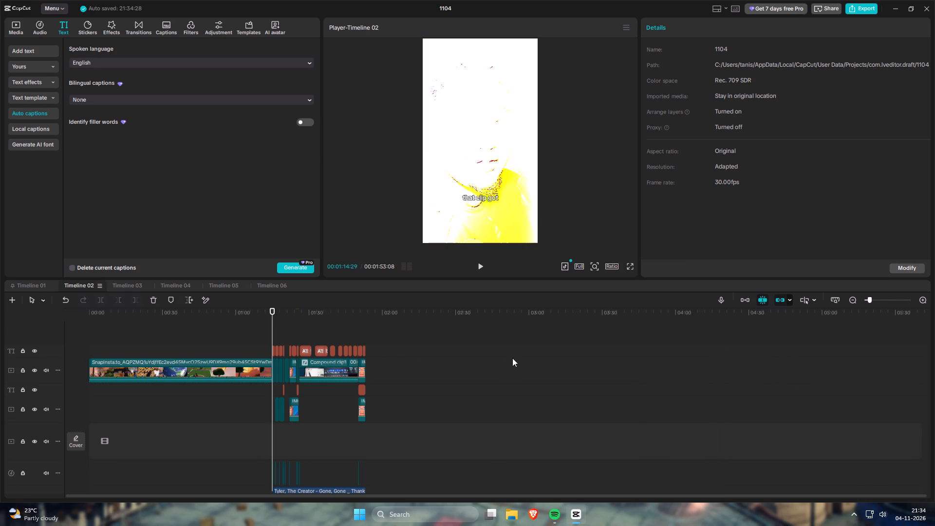
pyautogui.press('=')
pyautogui.write('====')
pyautogui.press('=')
pyautogui.press('=')
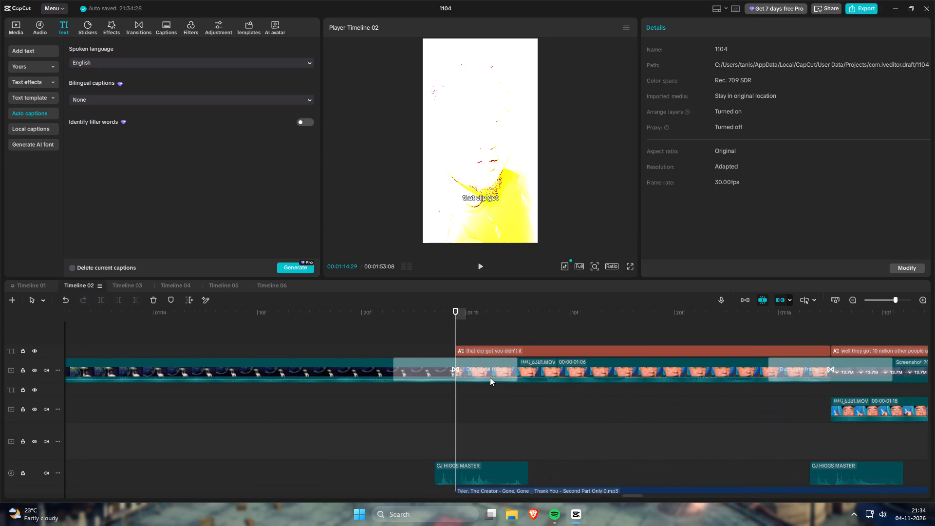
pyautogui.press('space')
pyautogui.press('space')
pyautogui.scroll(-4, 531, 371)
pyautogui.press('space')
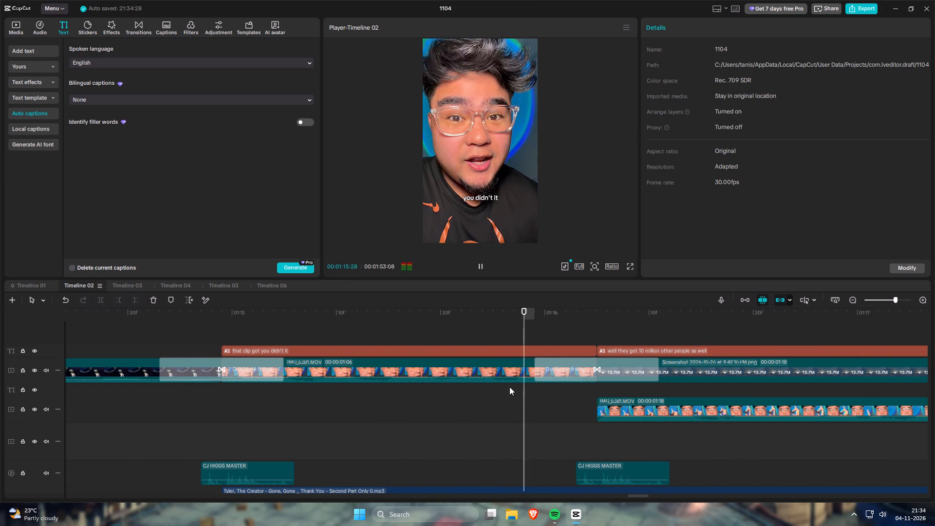
pyautogui.press('space')
pyautogui.scroll(-3, 515, 389)
pyautogui.press('space')
pyautogui.press('space')
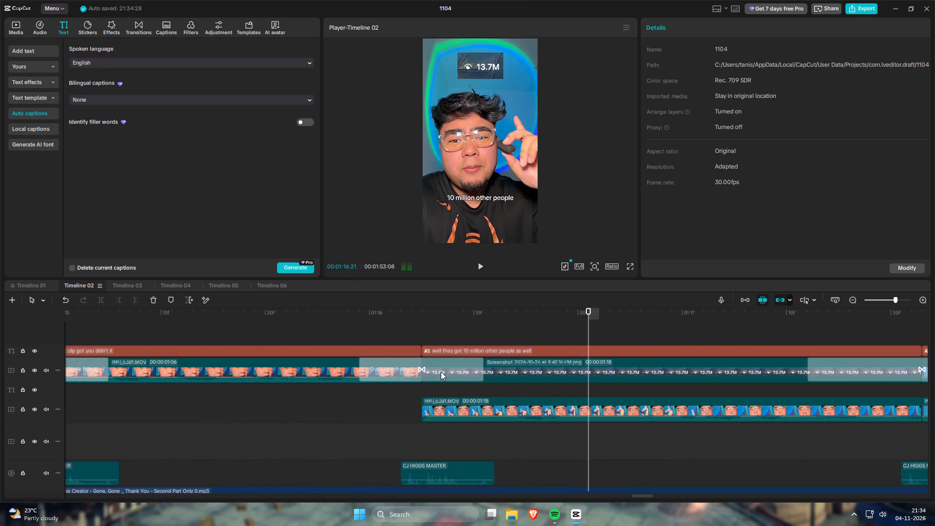
# Replay the second caption on Timeline 02 and change it to "well it got 10 million other people as well".
pyautogui.moveTo(432, 314); pyautogui.dragTo(422, 314)
pyautogui.press('space')
pyautogui.press('space')
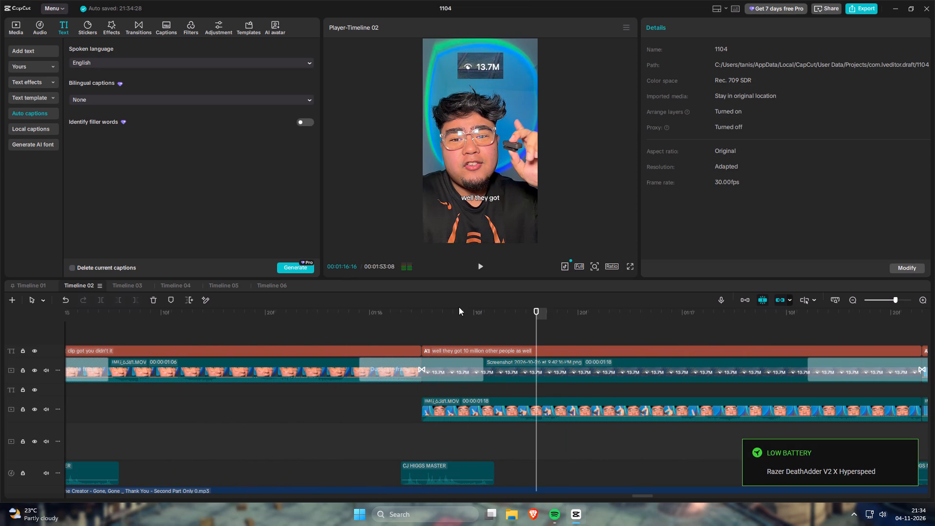
pyautogui.click(486, 351)
pyautogui.click(671, 82)
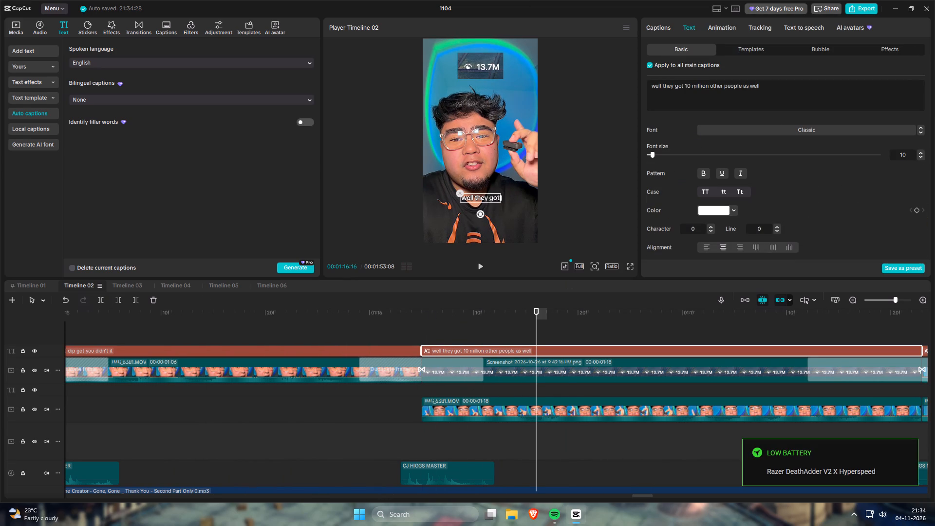
pyautogui.hotkey('ctrl', 'Right')
pyautogui.press('Delete')
pyautogui.press('Delete')
pyautogui.press('Delete')
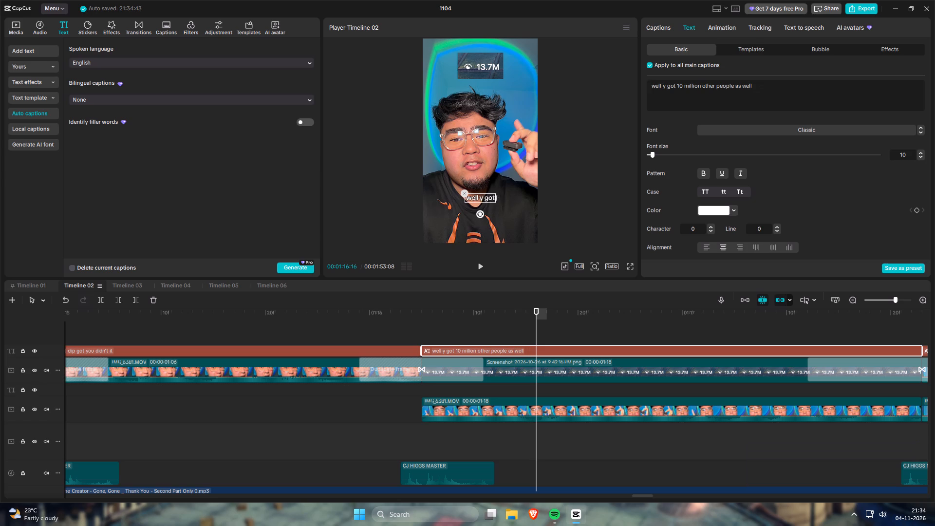
pyautogui.press('Delete')
pyautogui.press('i')
pyautogui.press('t')
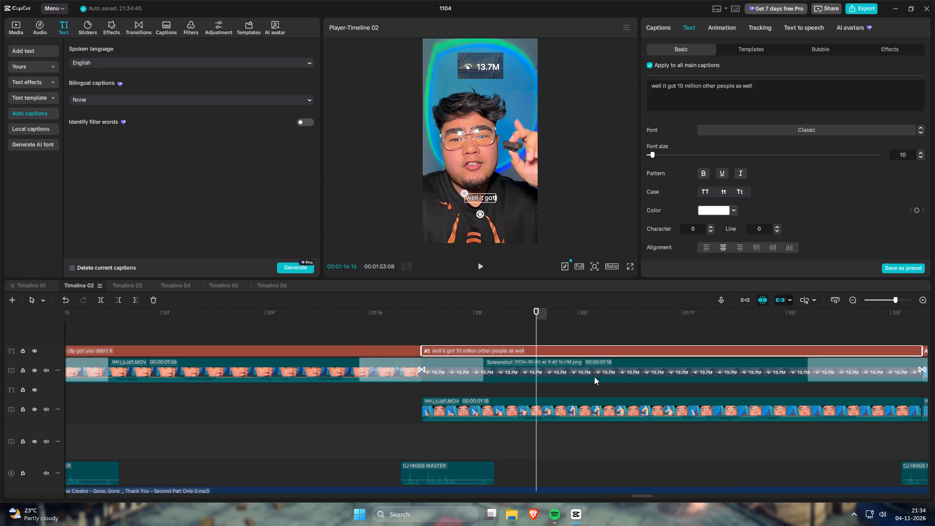
# Play Timeline 02 onward through the "and POV that animation just made you" and "$3,000" captions to check text and timing.
pyautogui.moveTo(594, 454); pyautogui.dragTo(614, 462)
pyautogui.press('space')
pyautogui.scroll(-5, 540, 438)
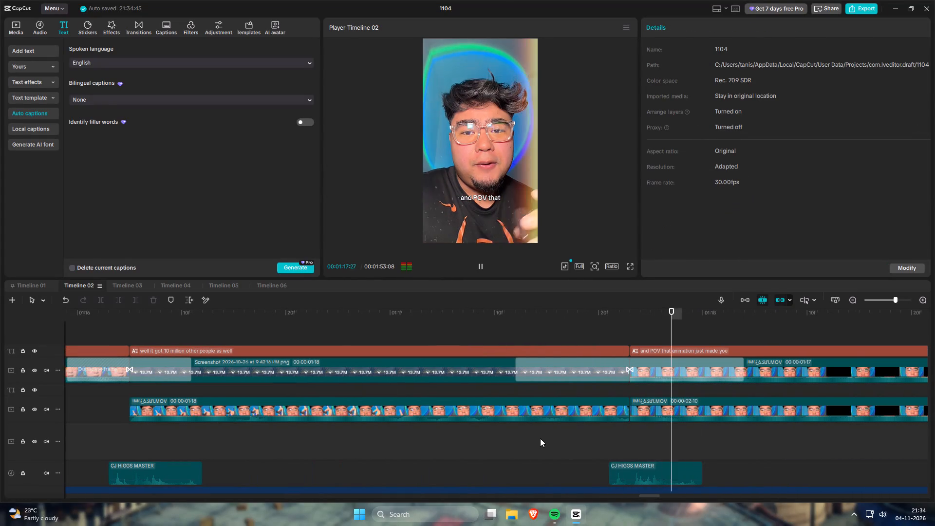
pyautogui.press('space')
pyautogui.scroll(-4, 540, 438)
pyautogui.press('space')
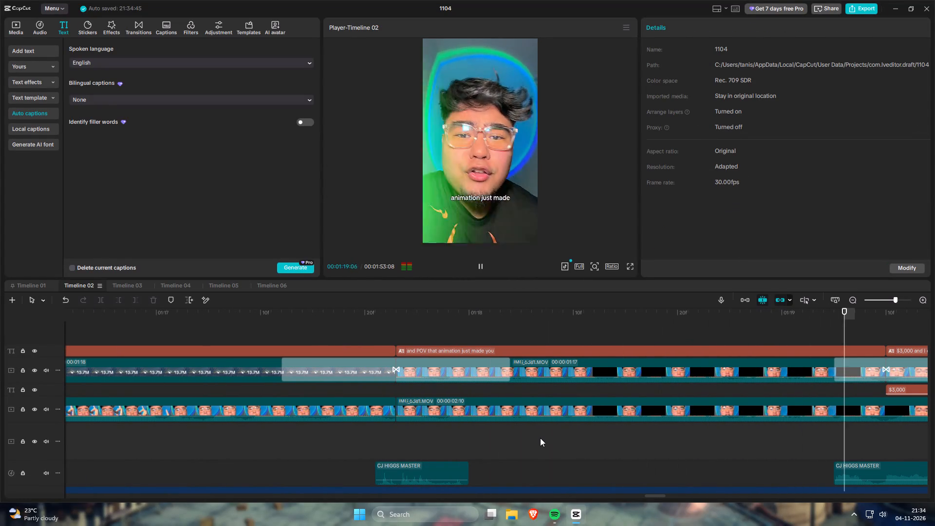
pyautogui.press('space')
pyautogui.scroll(-7, 540, 438)
pyautogui.press('space')
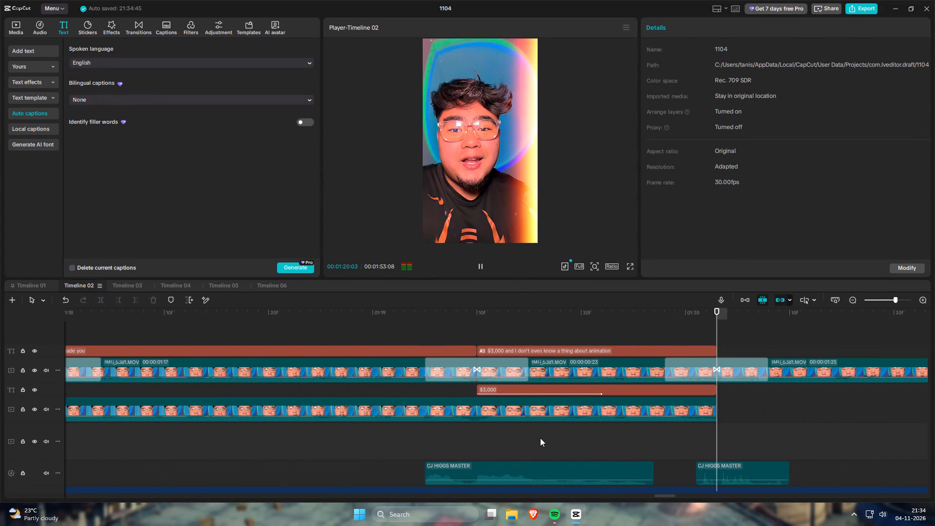
pyautogui.press('space')
pyautogui.scroll(-2, 540, 438)
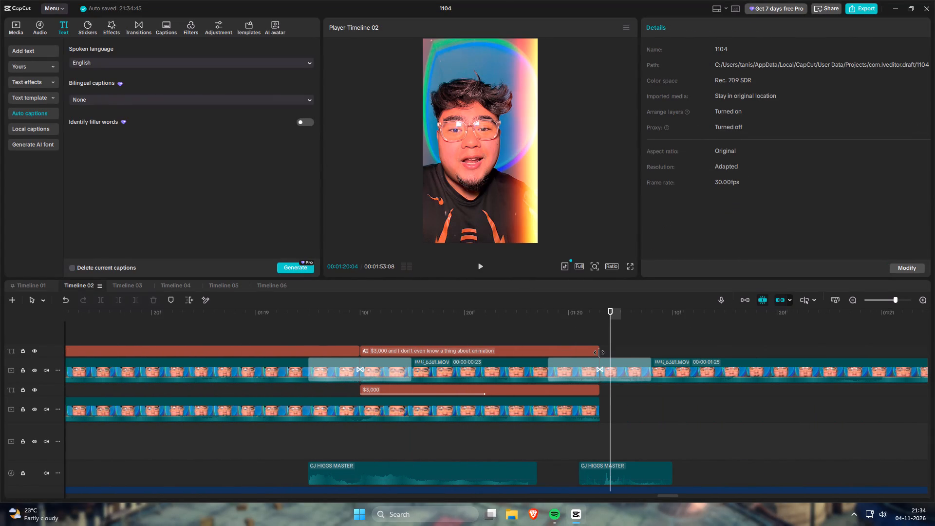
# Extend the "$3,000 and I don't even know a thing about animation" caption to the start of "so in the next 30 seconds".
pyautogui.hotkey('shift', 'z')
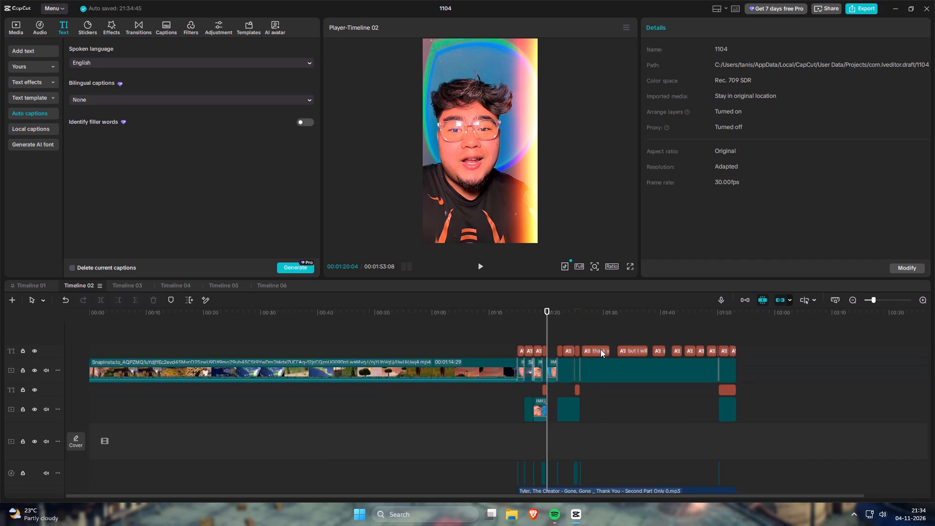
pyautogui.write('Z=')
pyautogui.press('=')
pyautogui.press('=')
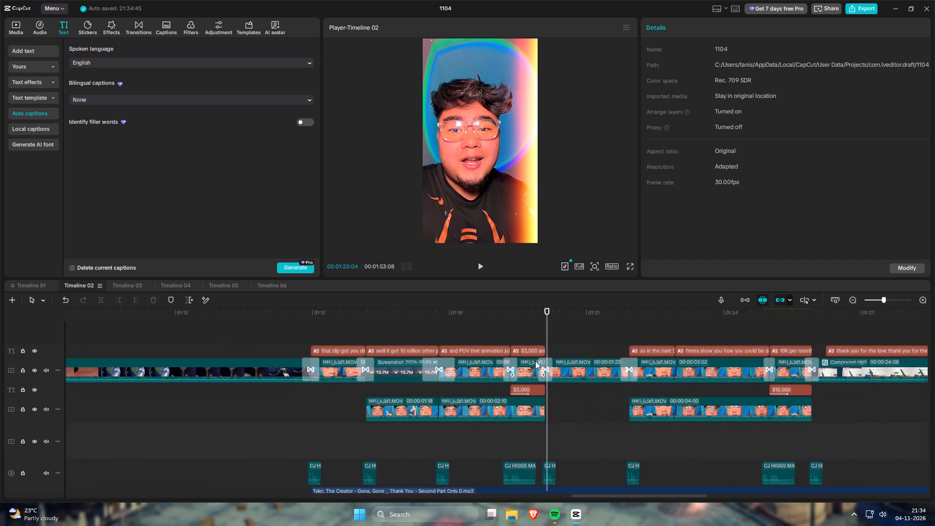
pyautogui.press('=')
pyautogui.scroll(-3, 535, 361)
pyautogui.moveTo(367, 347); pyautogui.dragTo(558, 344)
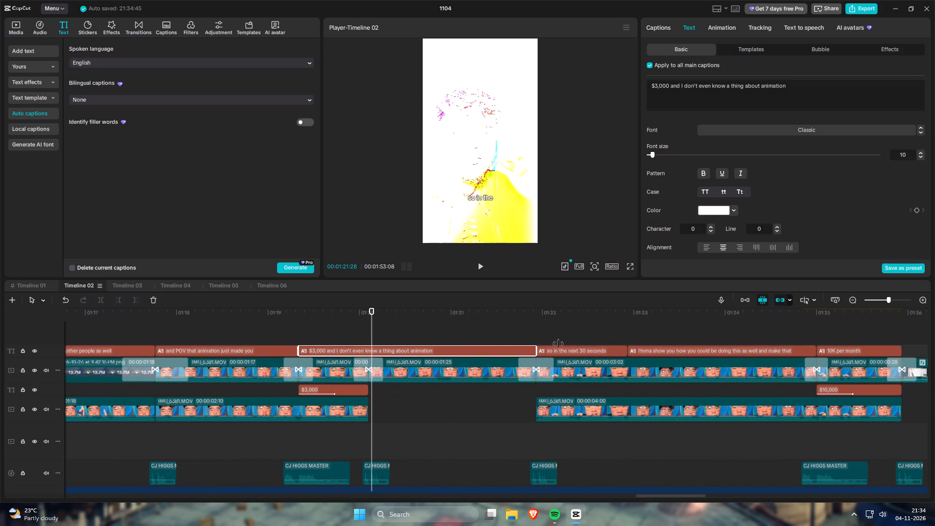
pyautogui.moveTo(558, 344); pyautogui.dragTo(560, 344)
# Split the extended "$3,000" caption at 00:01:20:03 and shorten the first part's text to "$3,000".
pyautogui.click(486, 347)
pyautogui.press('Up')
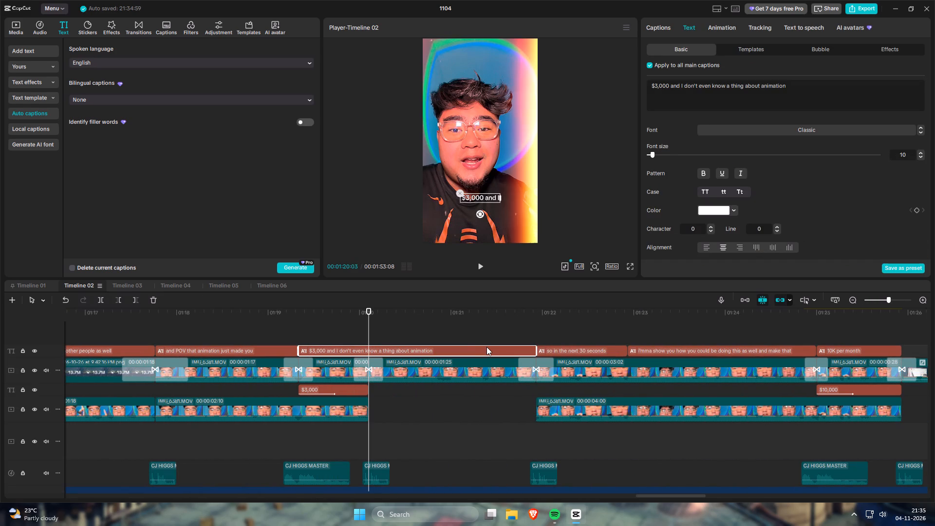
pyautogui.press('s')
pyautogui.click(348, 350)
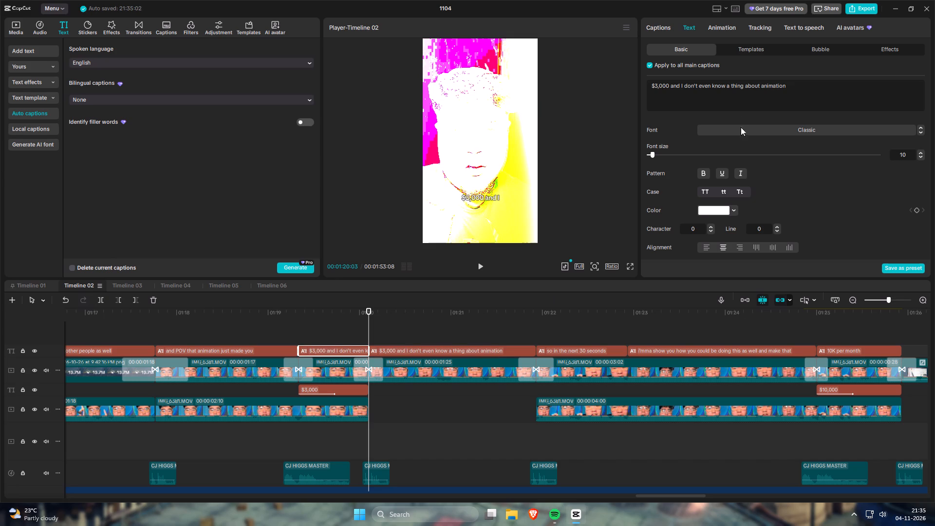
pyautogui.moveTo(671, 84); pyautogui.dragTo(740, 115)
pyautogui.press('BackSpace')
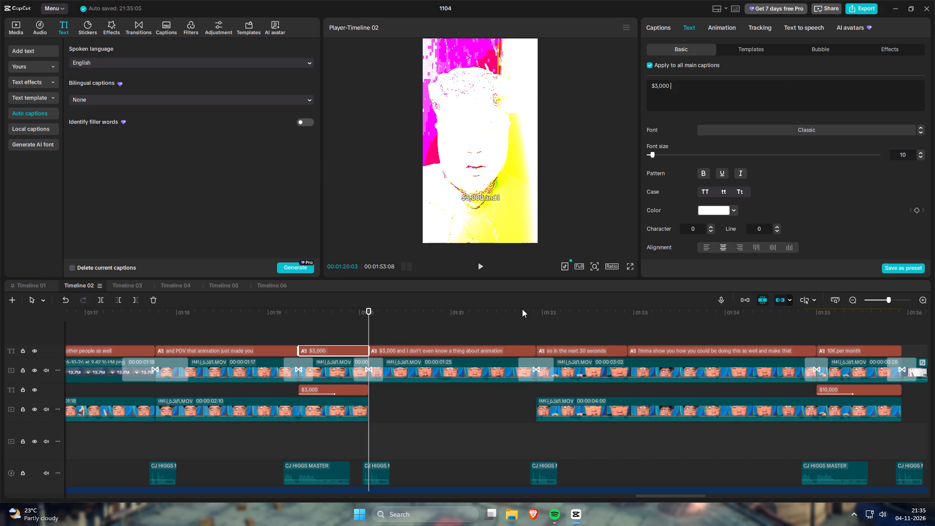
pyautogui.press('BackSpace')
# Reduce the second part's text to "and I don't even know a thing about animation" and play it from 00:01:20:03.
pyautogui.click(393, 351)
pyautogui.moveTo(671, 85); pyautogui.dragTo(642, 72)
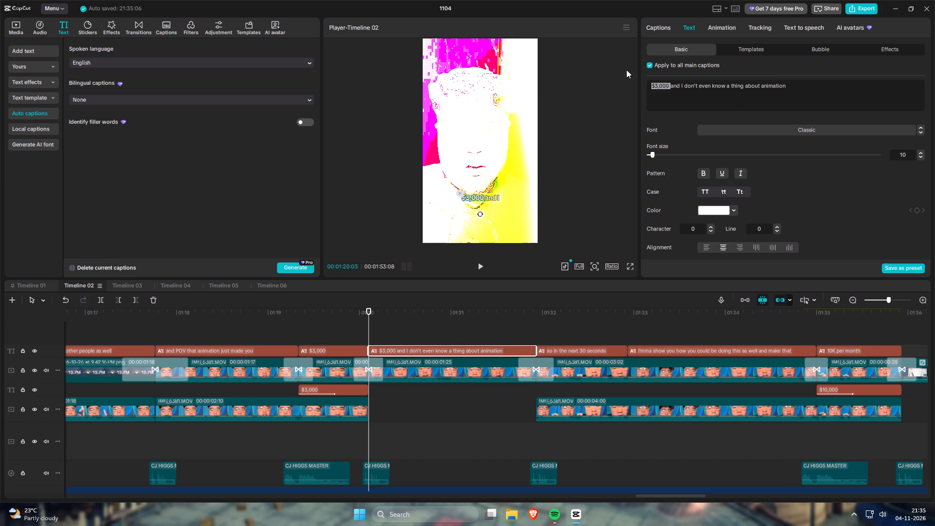
pyautogui.press('BackSpace')
pyautogui.moveTo(415, 315); pyautogui.dragTo(436, 324)
pyautogui.moveTo(376, 309); pyautogui.dragTo(369, 313)
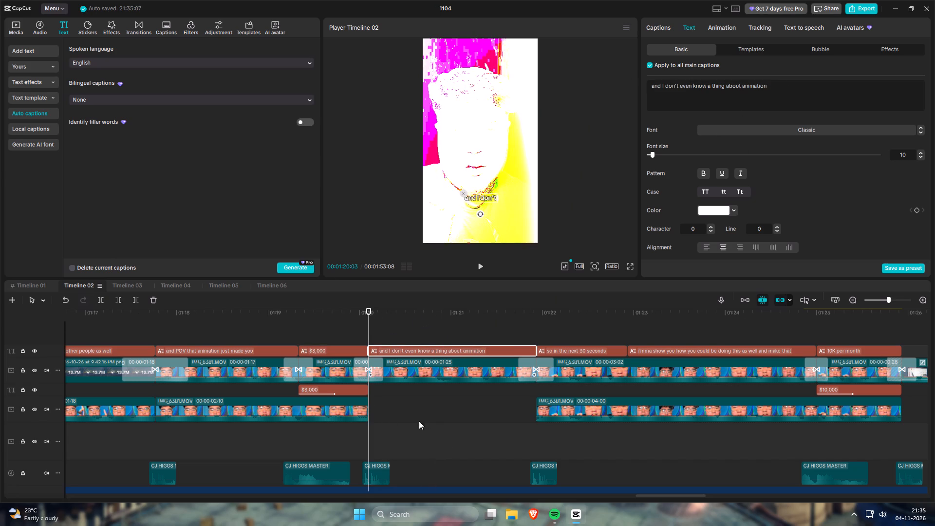
pyautogui.moveTo(423, 424); pyautogui.dragTo(455, 445)
pyautogui.press('space')
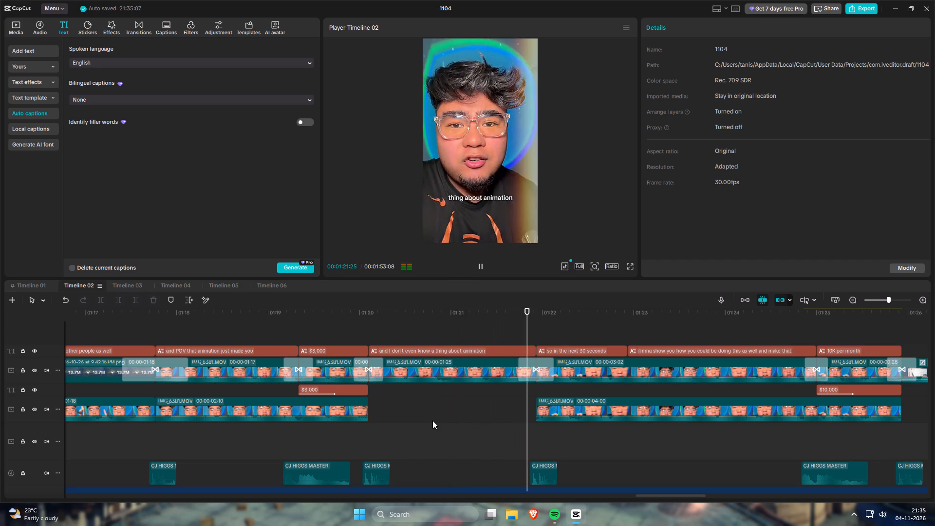
# Play Timeline 02 onward through the "so in the next 30 seconds" and "10K per month" captions to check text and timing.
pyautogui.press('space')
pyautogui.scroll(-3, 437, 419)
pyautogui.press('space')
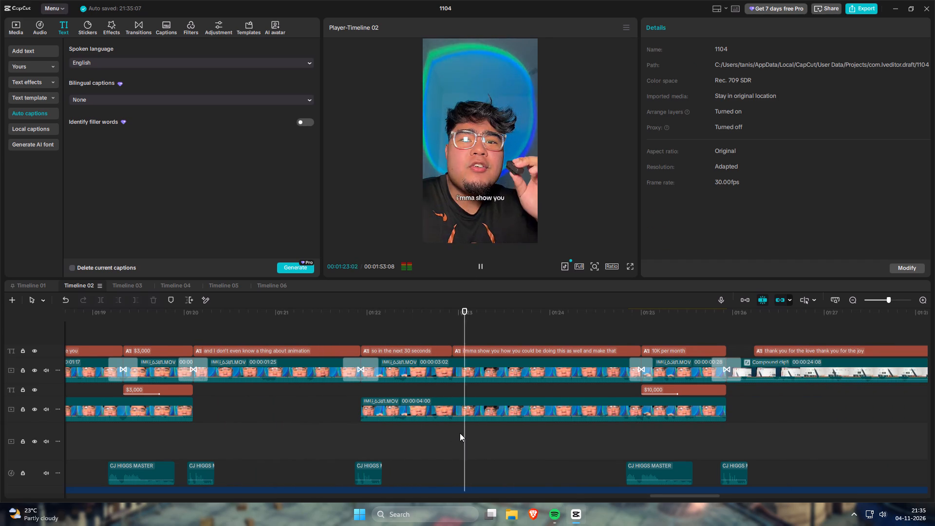
pyautogui.scroll(-2, 466, 434)
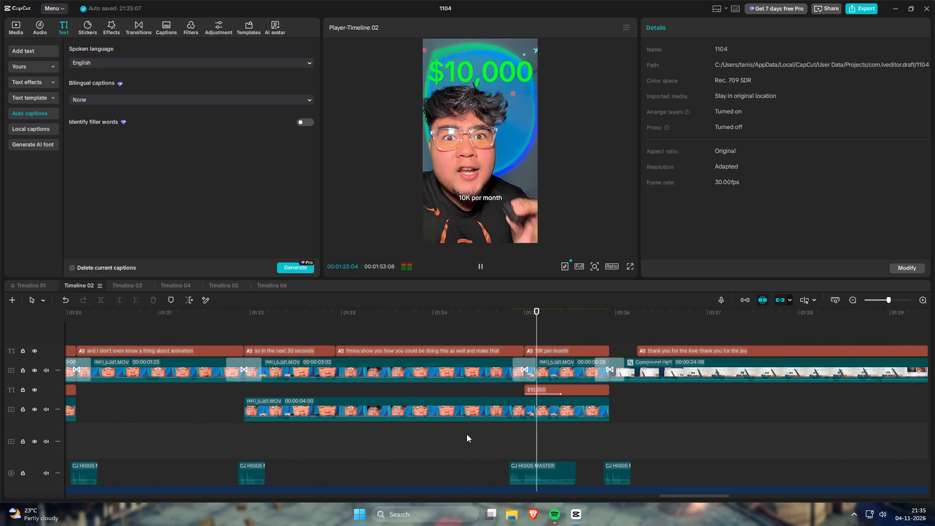
pyautogui.scroll(-1, 467, 434)
pyautogui.press('space')
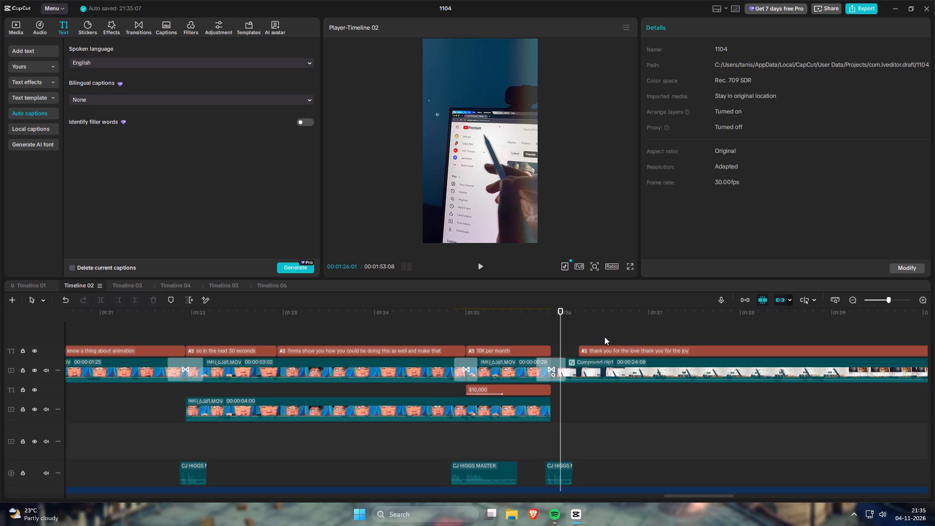
# Delete the song-lyric captions over the compound clip, from "thank you for the love thank you for the joy" onward.
pyautogui.write('--')
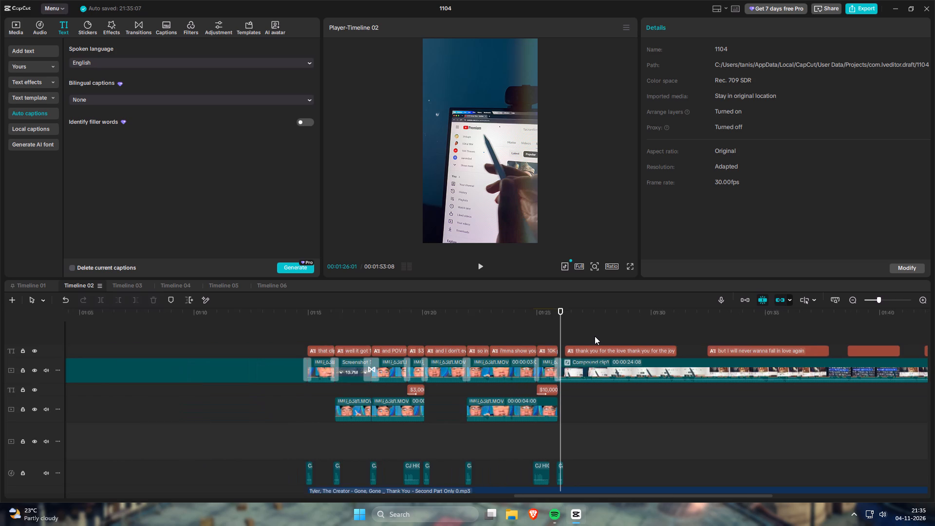
pyautogui.scroll(-4, 600, 334)
pyautogui.moveTo(393, 331); pyautogui.dragTo(861, 343)
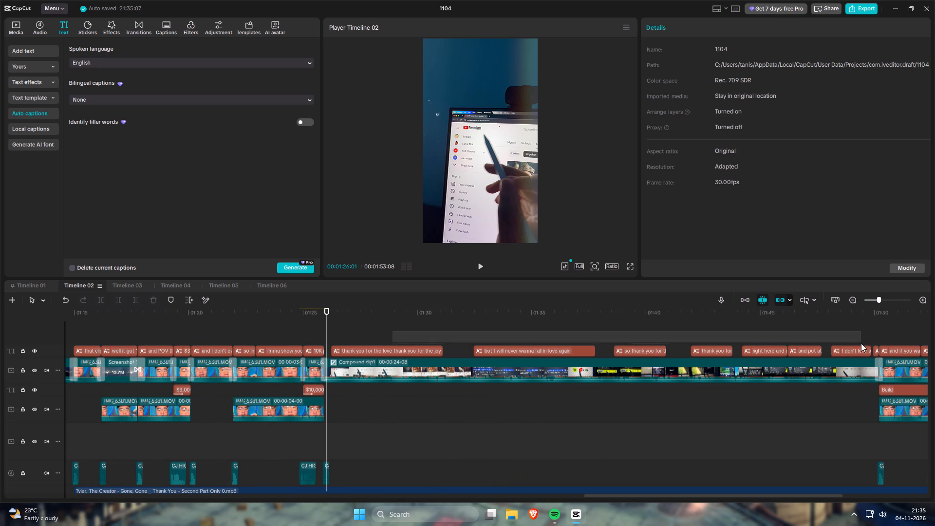
pyautogui.moveTo(861, 343); pyautogui.dragTo(865, 350)
pyautogui.press('f')
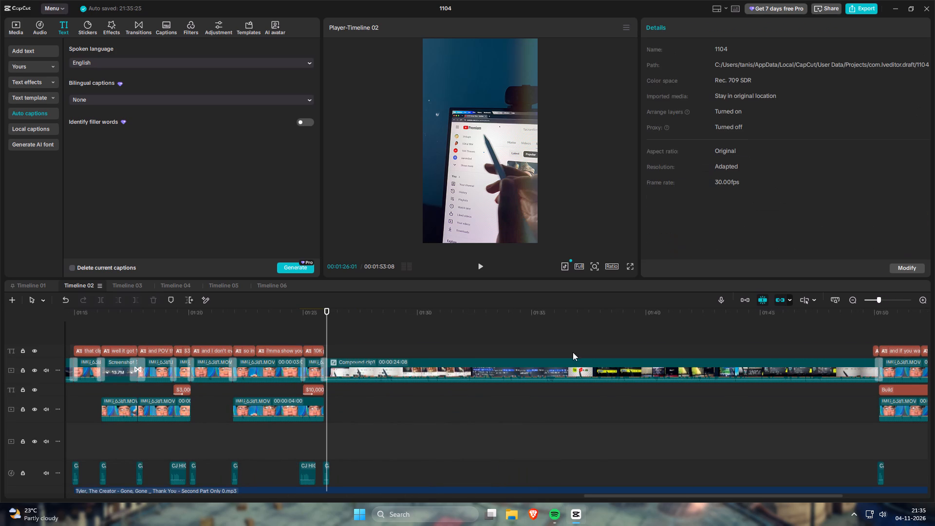
# Paste the copied tutorial captions at 00:01:25:28, where the "10K per month" caption ends.
pyautogui.press('Up')
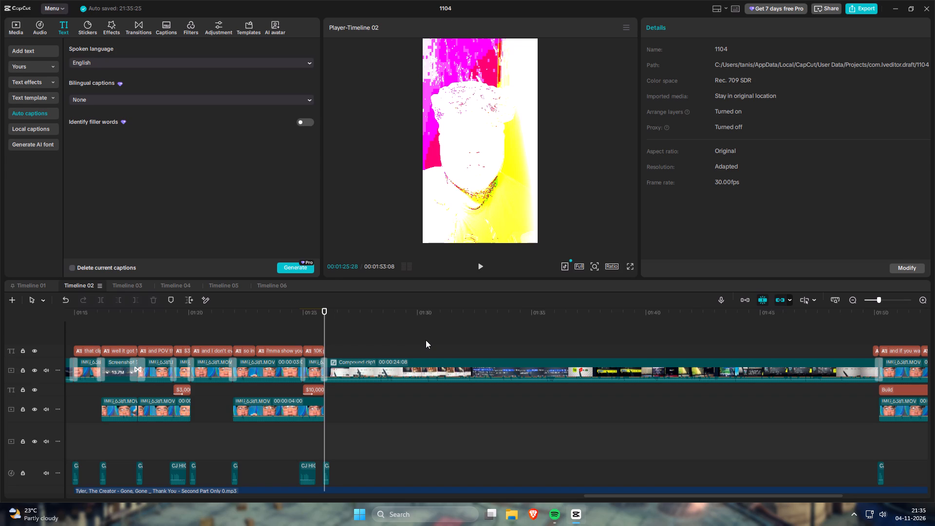
pyautogui.hotkey('ctrl', 'v')
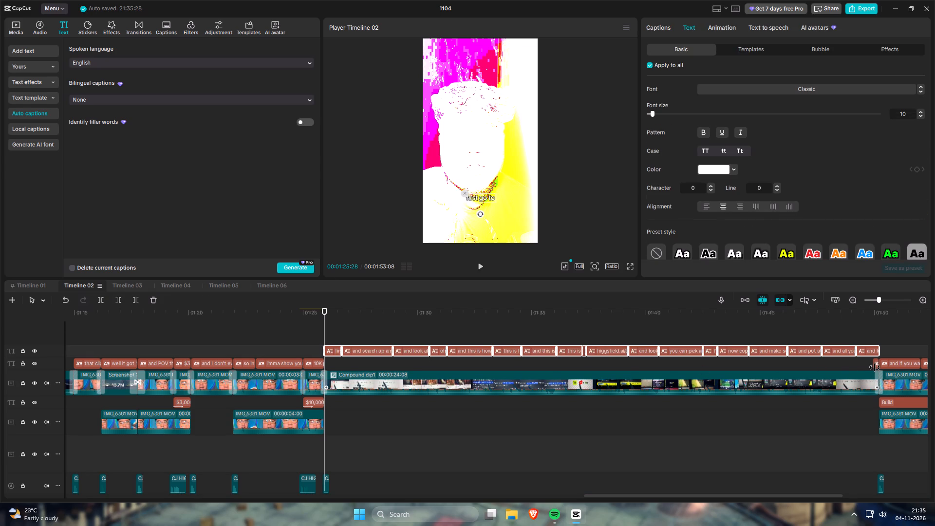
# Delete the leftover "roll in" caption and move all pasted captions down onto the main caption track.
pyautogui.click(876, 362)
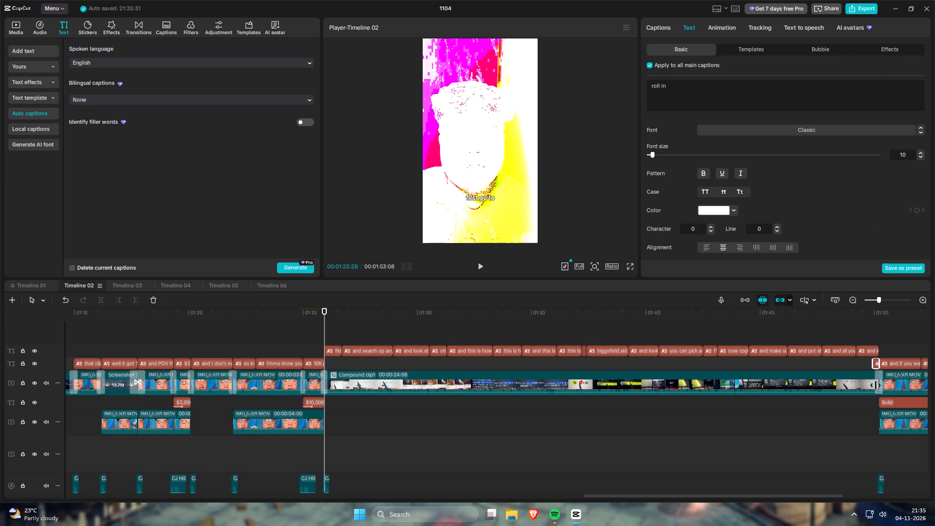
pyautogui.press('f')
pyautogui.moveTo(864, 335); pyautogui.dragTo(363, 340)
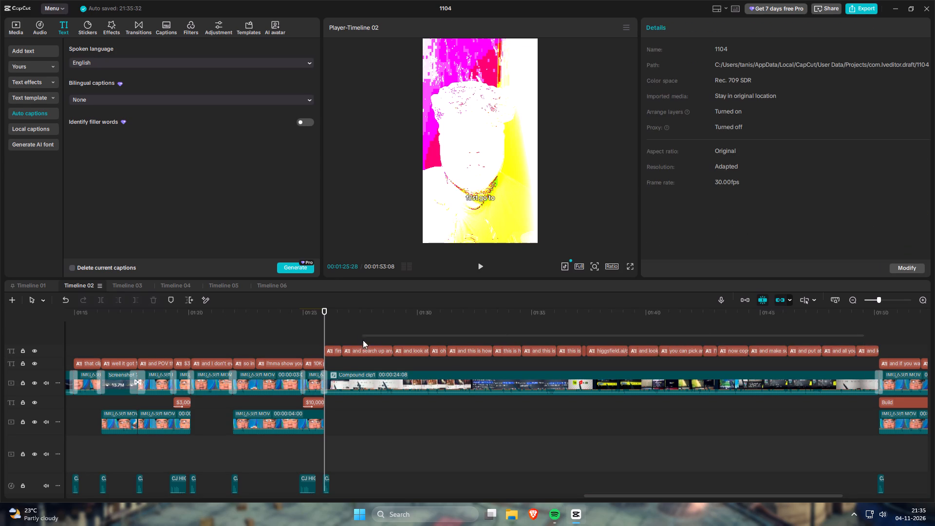
pyautogui.moveTo(363, 340); pyautogui.dragTo(336, 350)
pyautogui.moveTo(335, 350); pyautogui.dragTo(336, 358)
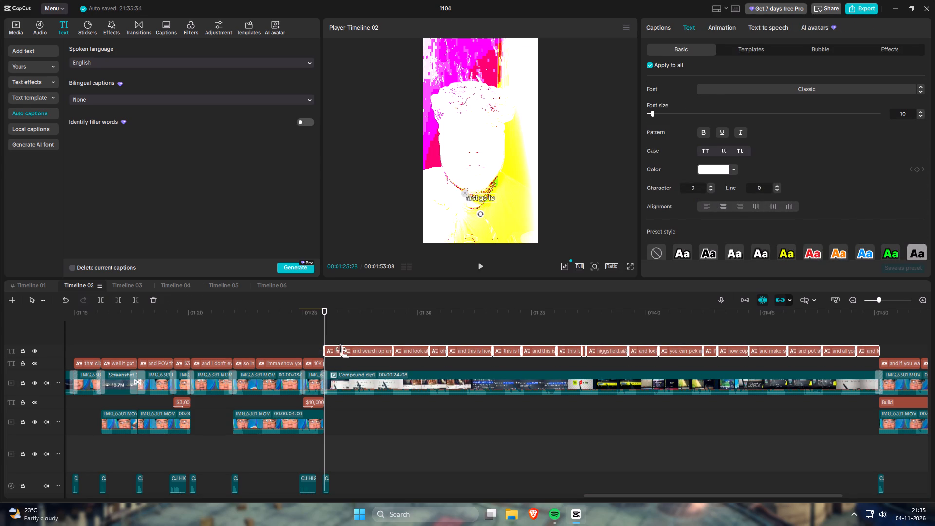
pyautogui.moveTo(334, 352); pyautogui.dragTo(337, 364)
pyautogui.moveTo(355, 332); pyautogui.dragTo(381, 335)
# Play the start of the pasted captions and the ending from about 00:01:49 to check caption text and timing.
pyautogui.press('space')
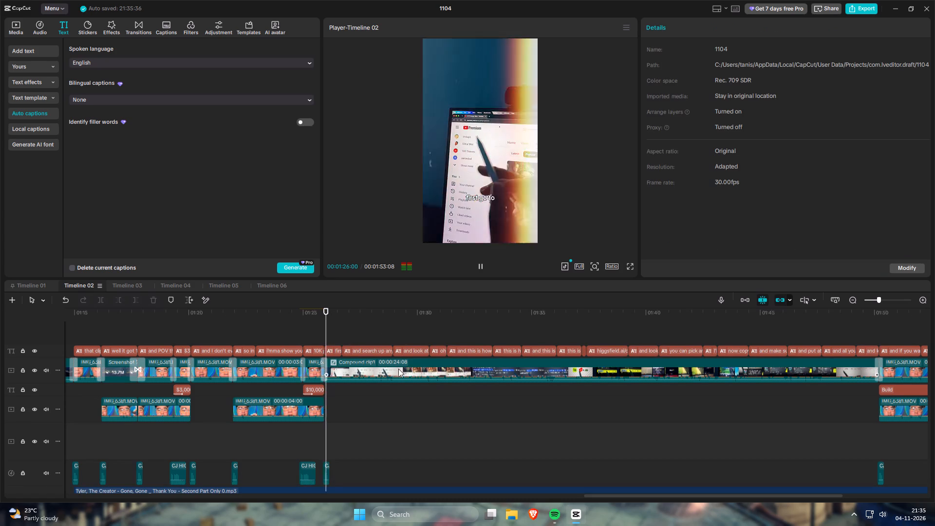
pyautogui.click(859, 315)
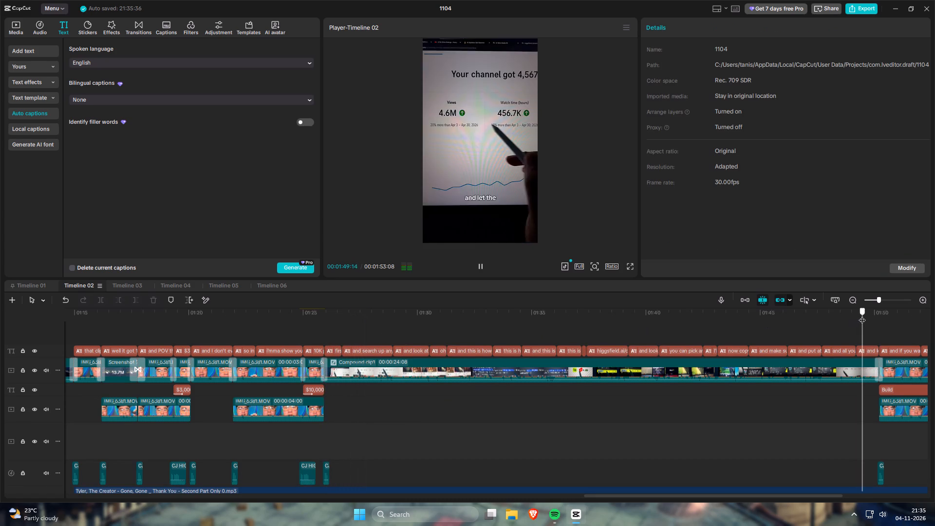
pyautogui.press('space')
pyautogui.scroll(-5, 641, 362)
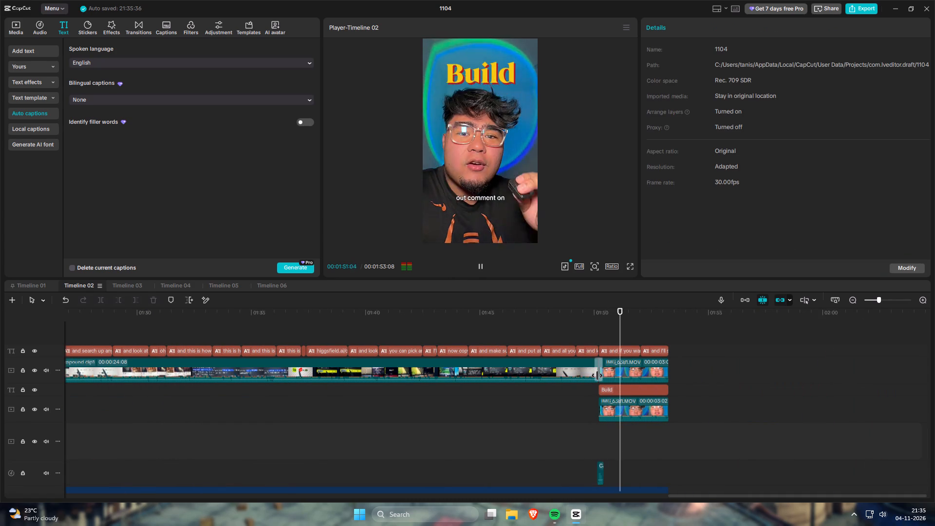
pyautogui.press('space')
# Change the "and if you wanna try this out" caption's ending to read comment down "build", with build in quotation marks.
pyautogui.click(617, 348)
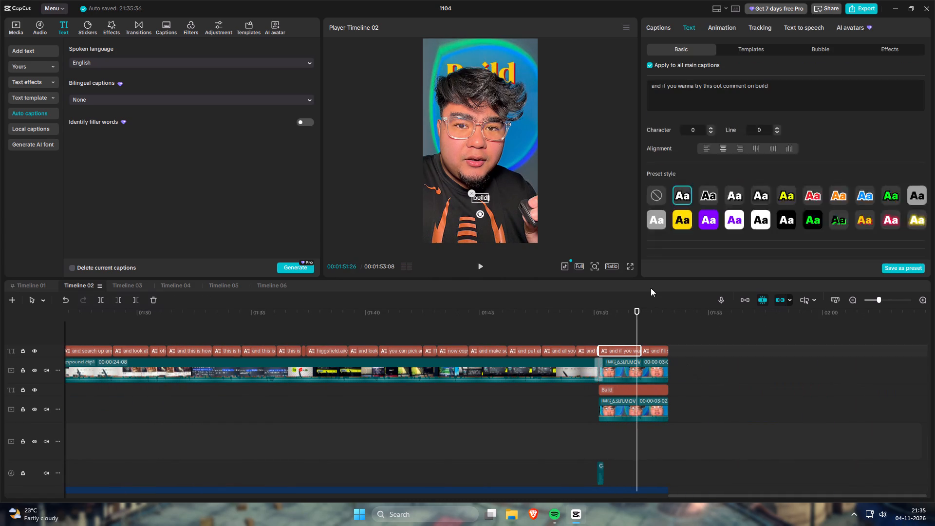
pyautogui.click(749, 85)
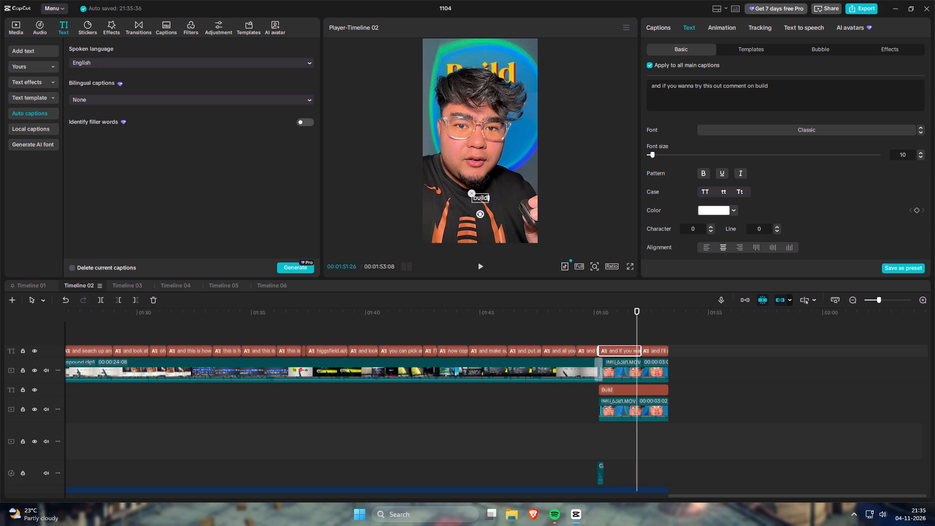
pyautogui.press('d')
pyautogui.press('Right')
pyautogui.press('w')
pyautogui.press('Right')
pyautogui.press('Right')
pyautogui.hotkey('shift', '"')
pyautogui.press('Right')
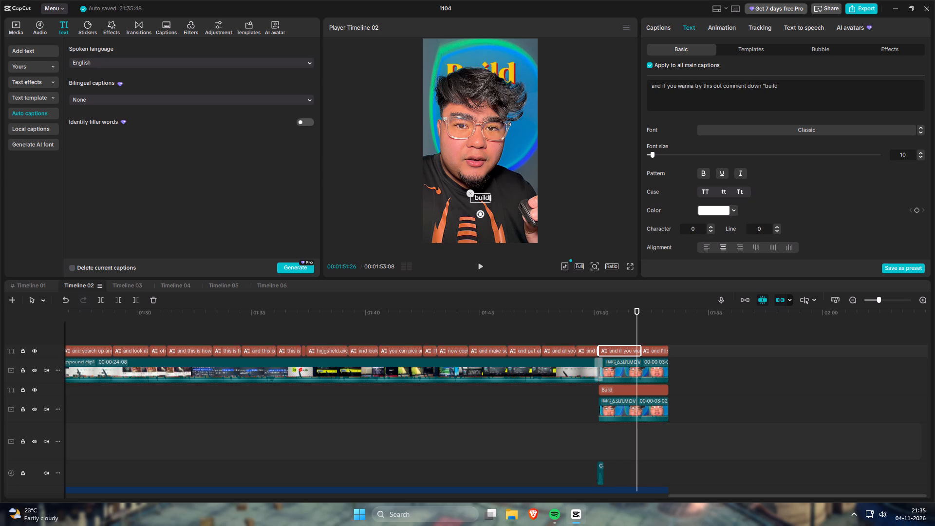
pyautogui.press('Right')
pyautogui.press('Right')
pyautogui.press('Right')
pyautogui.press('Right')
pyautogui.hotkey('shift', '"')
# Play the end of Timeline 02 from the corrected "build" caption to check the closing captions.
pyautogui.click(613, 313)
pyautogui.moveTo(790, 364); pyautogui.dragTo(814, 375)
pyautogui.press('space')
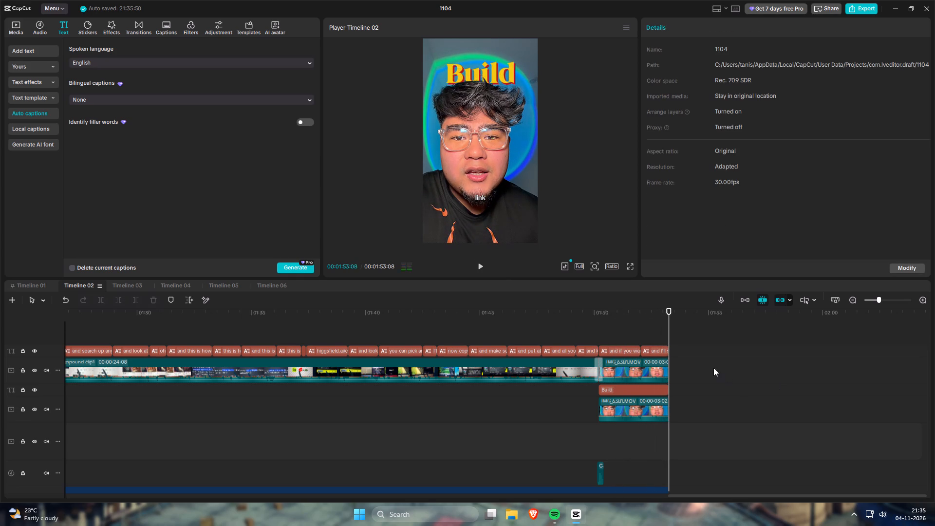
# On Timeline 03, delete all captions over the compound clip, including the short one just before "and if you wanna try this".
pyautogui.click(130, 285)
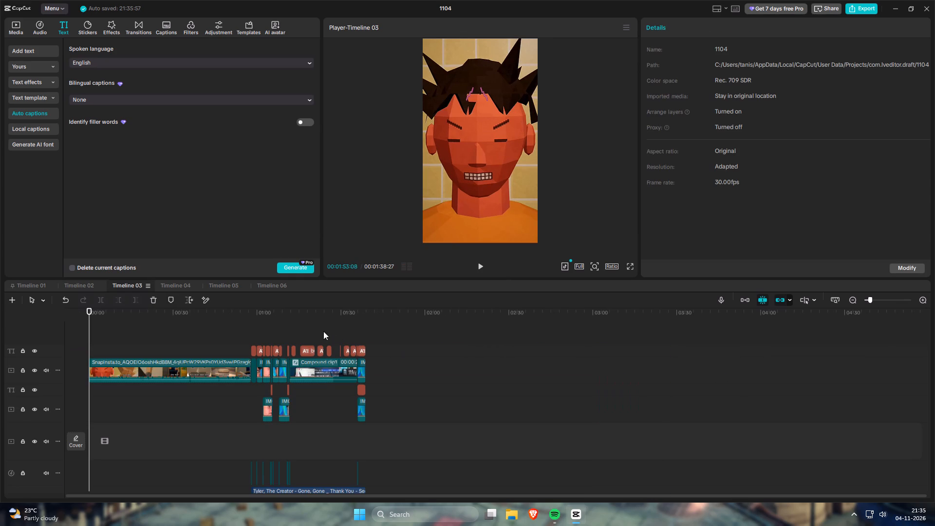
pyautogui.moveTo(292, 339); pyautogui.dragTo(297, 345)
pyautogui.moveTo(297, 345); pyautogui.dragTo(344, 351)
pyautogui.moveTo(344, 351); pyautogui.dragTo(353, 352)
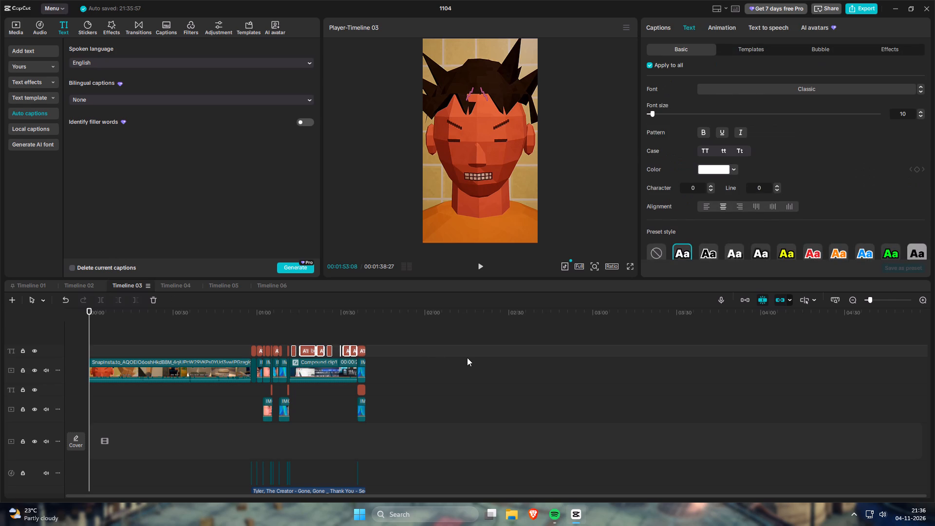
pyautogui.press('f')
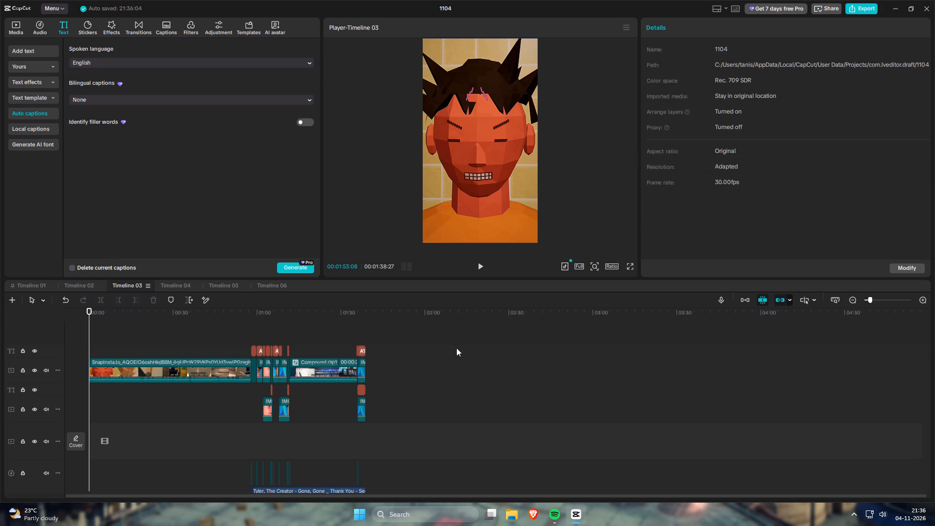
pyautogui.press('=')
pyautogui.press('=')
pyautogui.press('=')
pyautogui.scroll(-19, 493, 374)
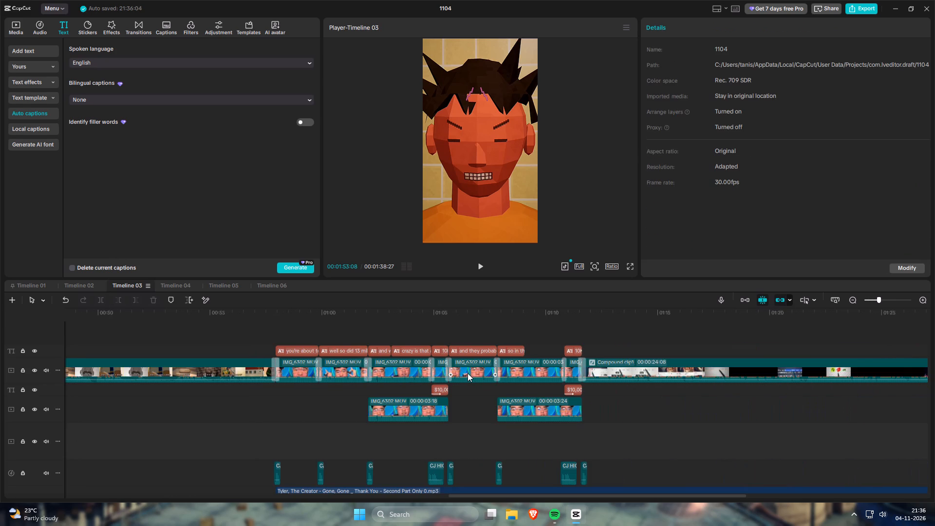
pyautogui.scroll(-5, 468, 371)
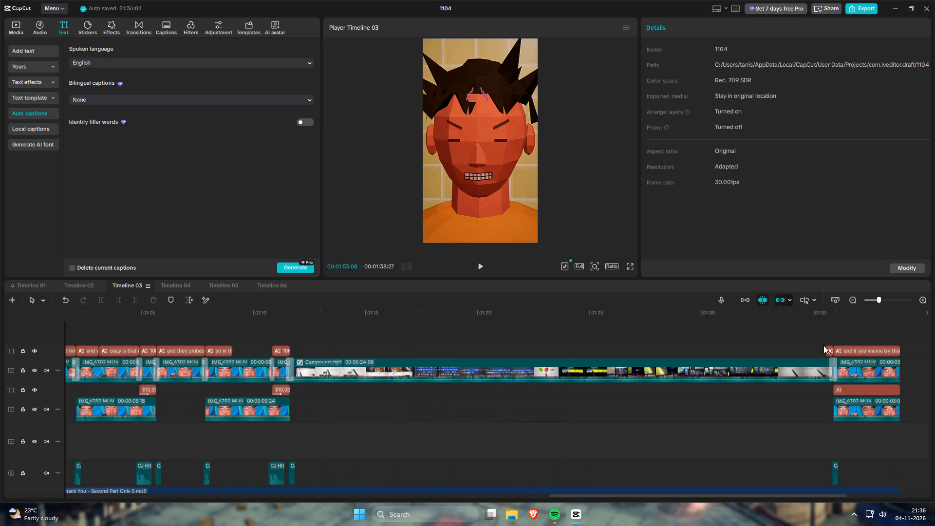
pyautogui.click(830, 350)
pyautogui.press('f')
# Play Timeline 03 from the "you're about to" caption through "so in the next 30 seconds" to check text and timing.
pyautogui.scroll(4, 218, 320)
pyautogui.click(155, 317)
pyautogui.press('space')
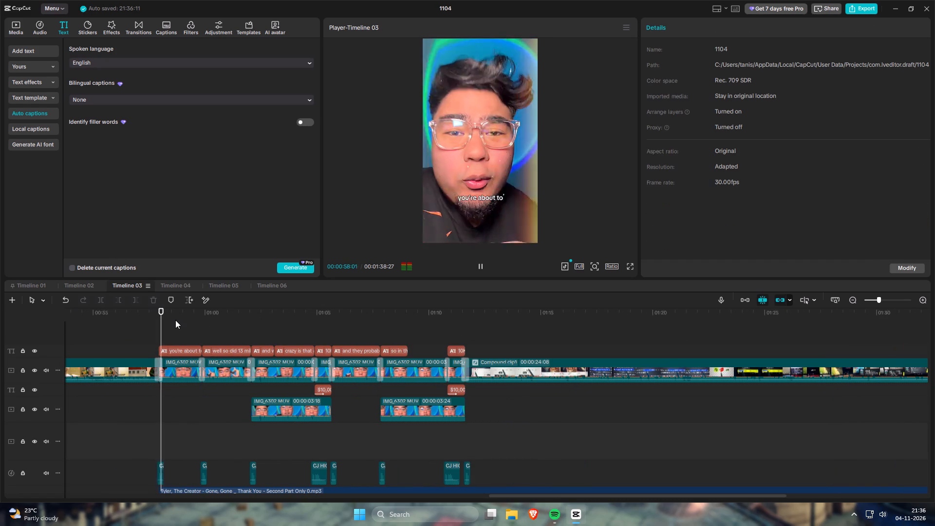
pyautogui.press('space')
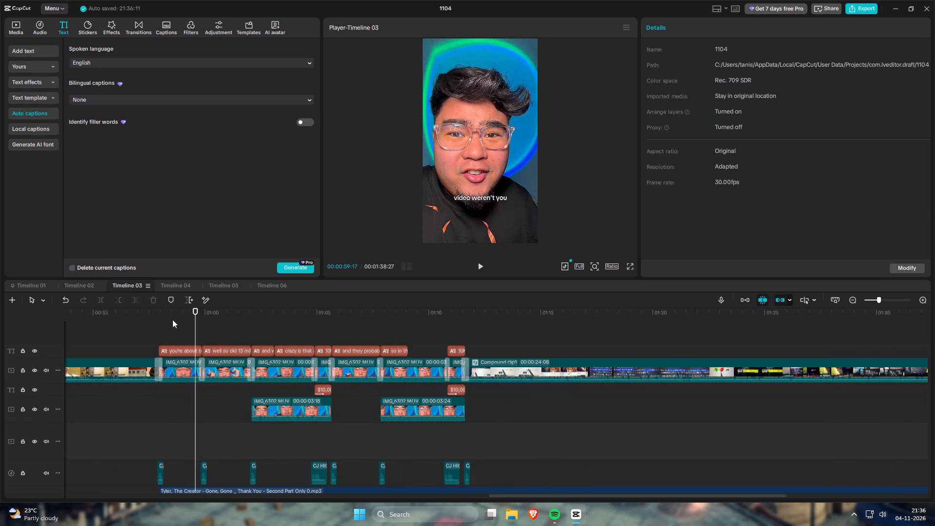
pyautogui.press('space')
pyautogui.press('space')
pyautogui.press('space')
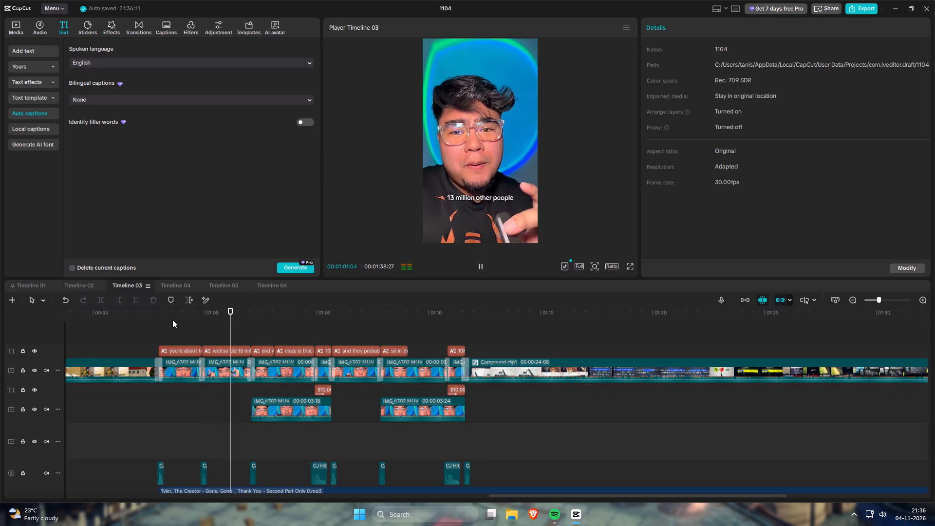
pyautogui.press('space')
pyautogui.press('space')
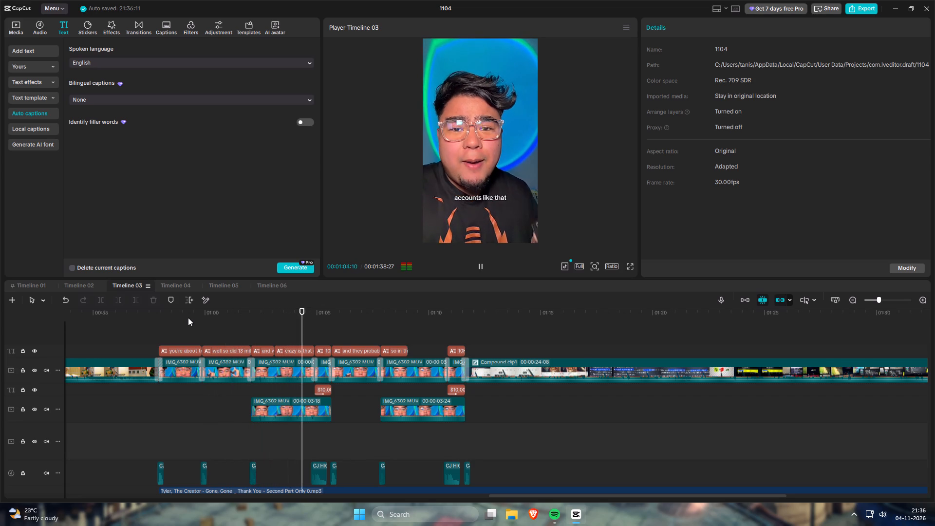
pyautogui.press('space')
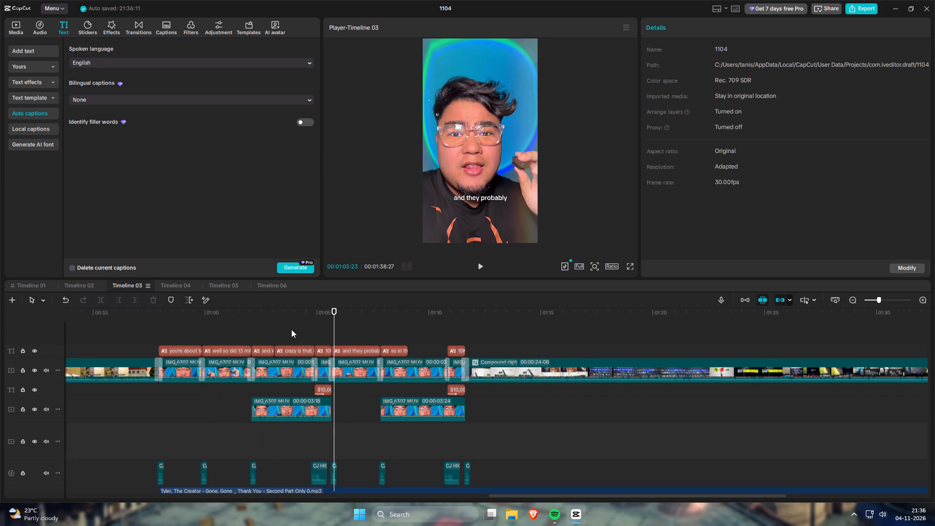
pyautogui.press('space')
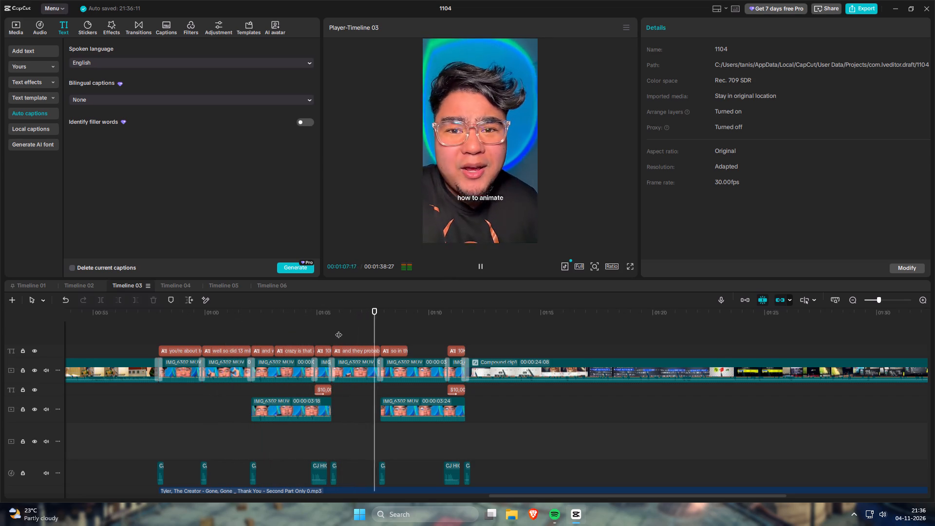
pyautogui.press('space')
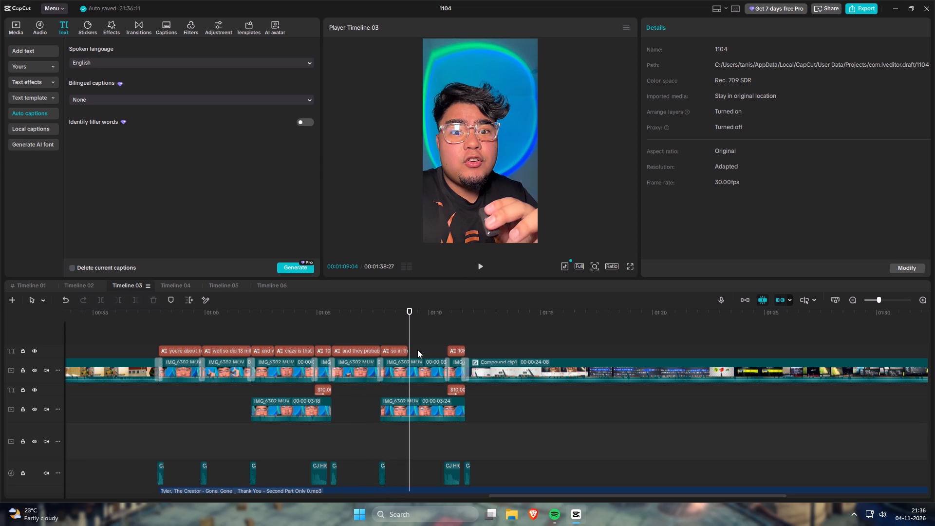
# Extend the "so in the next 30 seconds i'mma" caption to the start of the following "10K" caption and resume playback.
pyautogui.moveTo(406, 350); pyautogui.dragTo(550, 363)
pyautogui.press('space')
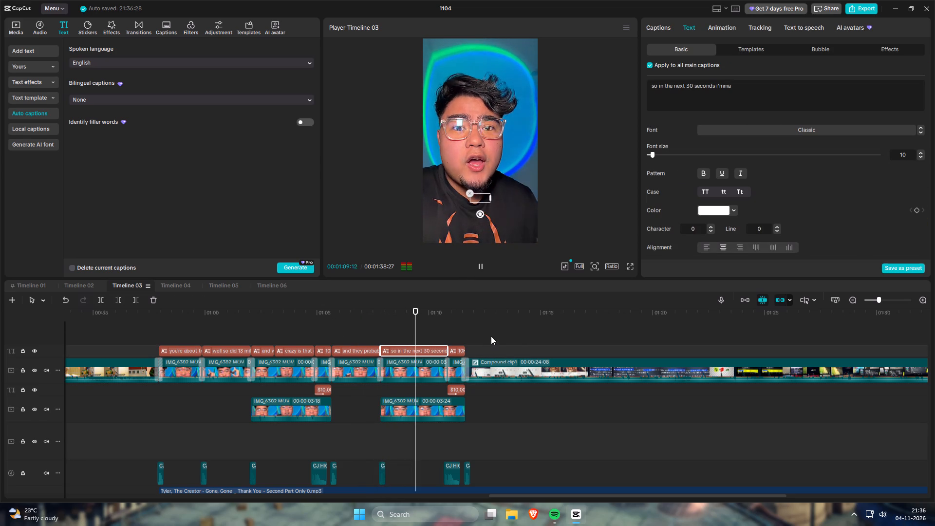
# Replay the "so in the next 30 seconds i'mma" caption on Timeline 03 and split it after "seconds", at 00:01:08:26.
pyautogui.press('space')
pyautogui.moveTo(410, 313); pyautogui.dragTo(401, 313)
pyautogui.press('space')
pyautogui.press('space')
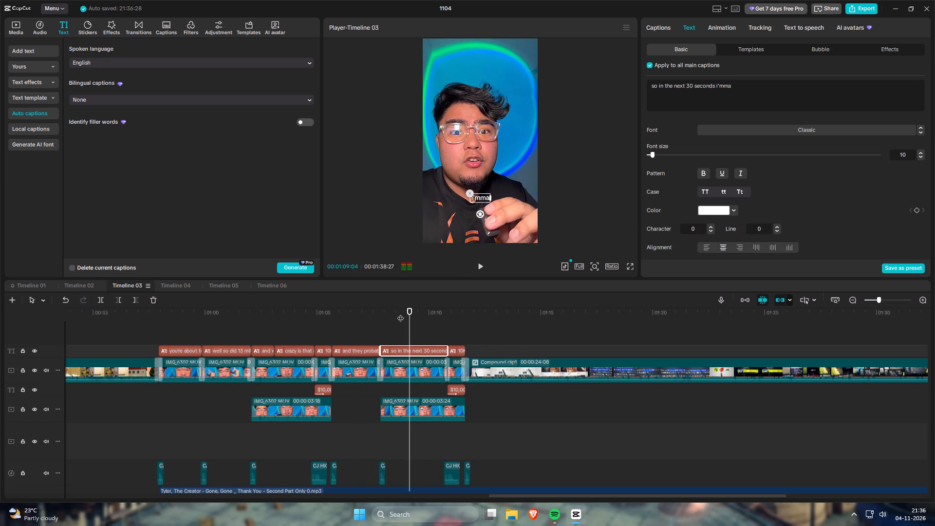
pyautogui.press('=')
pyautogui.press('=')
pyautogui.press('=')
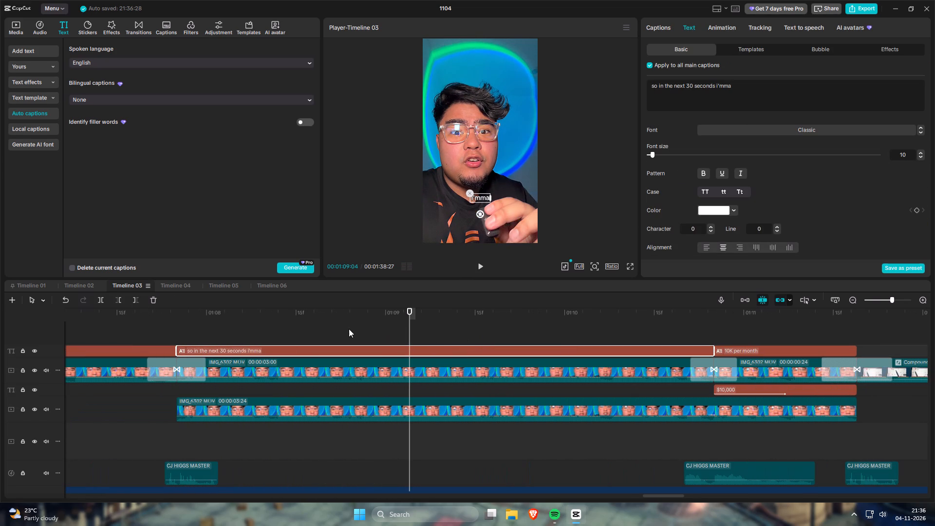
pyautogui.moveTo(334, 319); pyautogui.dragTo(261, 319)
pyautogui.press('space')
pyautogui.press('space')
pyautogui.press('space')
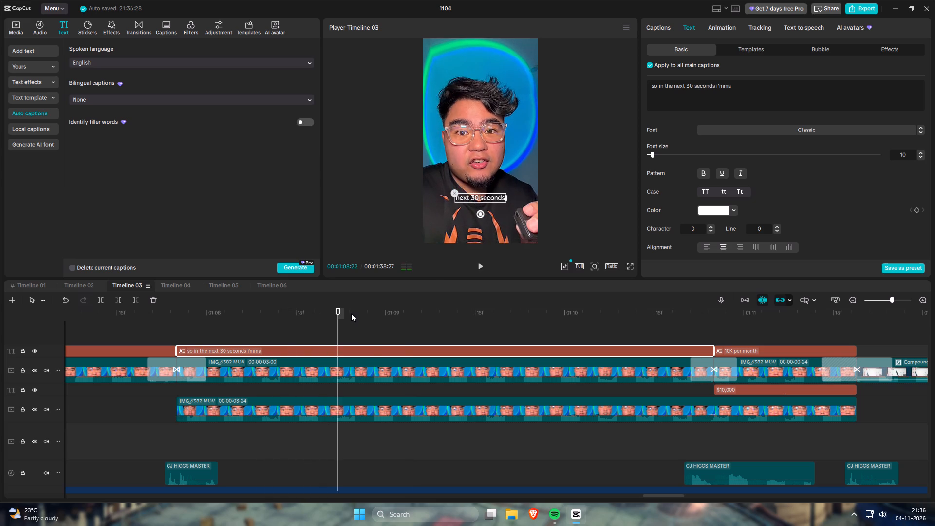
pyautogui.press('space')
pyautogui.moveTo(362, 311); pyautogui.dragTo(323, 314)
pyautogui.press('space')
pyautogui.moveTo(344, 310); pyautogui.dragTo(359, 314)
pyautogui.press('space')
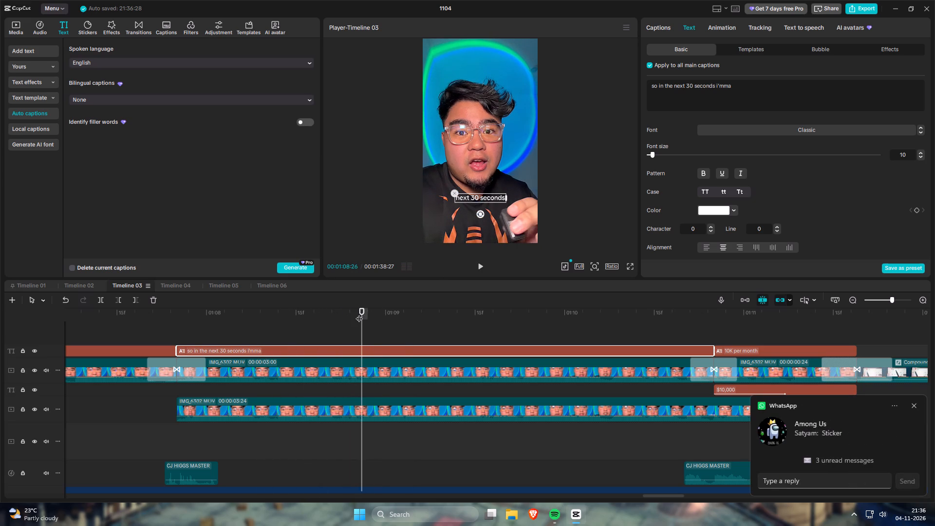
pyautogui.press('space')
pyautogui.click(359, 314)
pyautogui.click(384, 352)
pyautogui.press('s')
# On Timeline 02, scrub from the "$3,000" caption through "as well and" to compare how the matching captions are worded and timed.
pyautogui.click(86, 284)
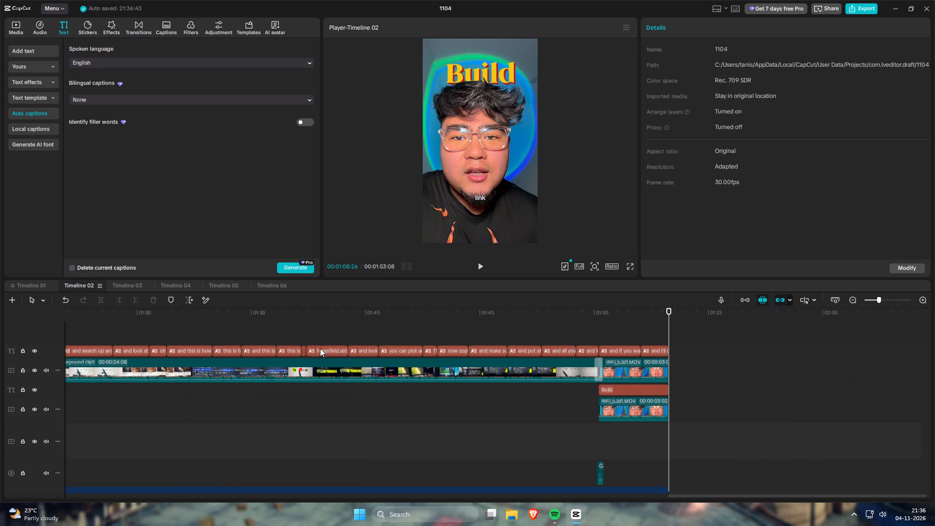
pyautogui.scroll(2, 307, 344)
pyautogui.scroll(6, 380, 340)
pyautogui.moveTo(373, 315); pyautogui.dragTo(334, 315)
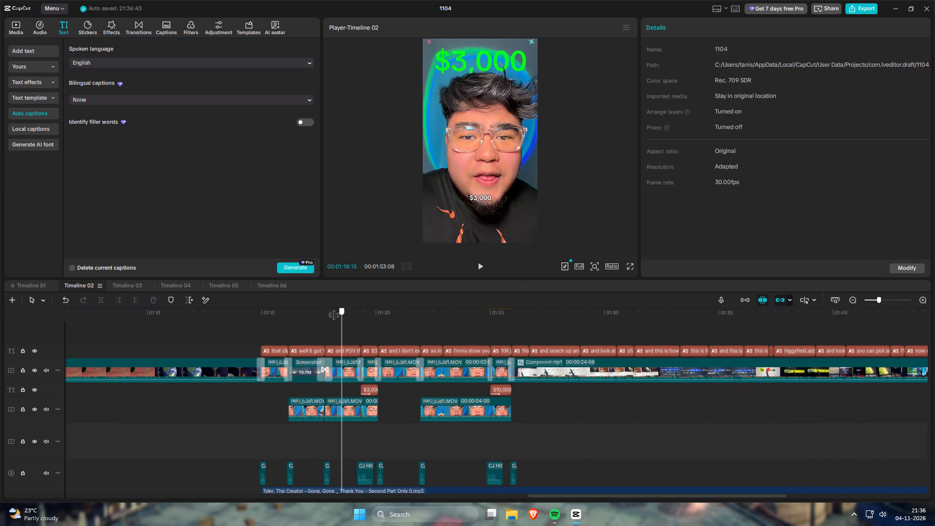
pyautogui.moveTo(334, 315); pyautogui.dragTo(359, 313)
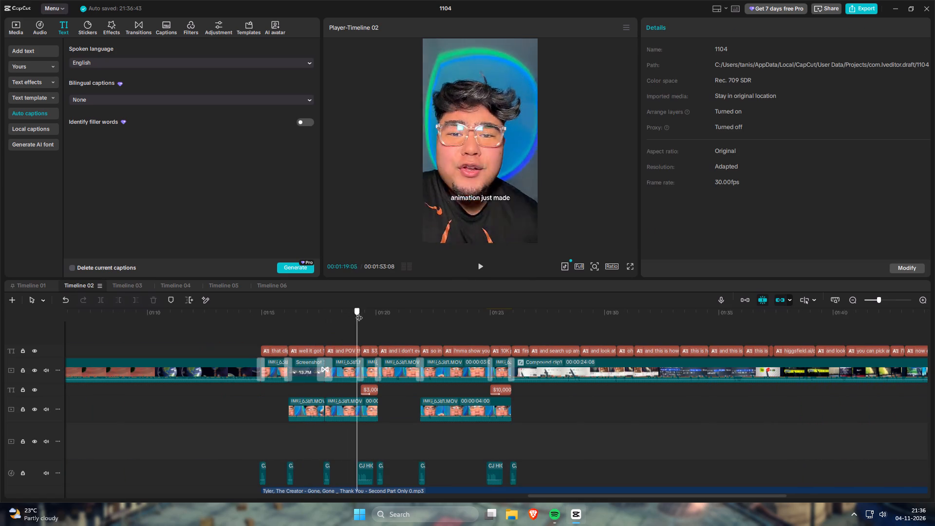
pyautogui.moveTo(359, 313); pyautogui.dragTo(399, 321)
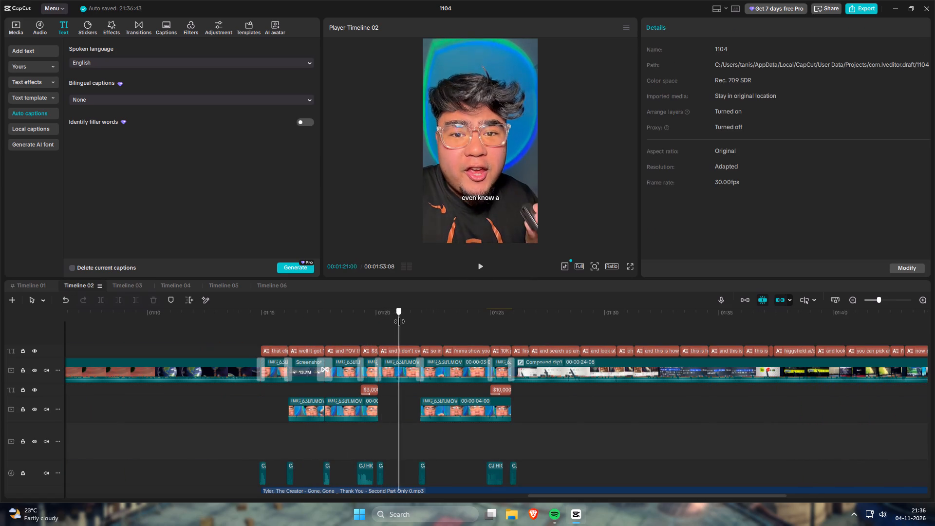
pyautogui.moveTo(399, 321); pyautogui.dragTo(442, 330)
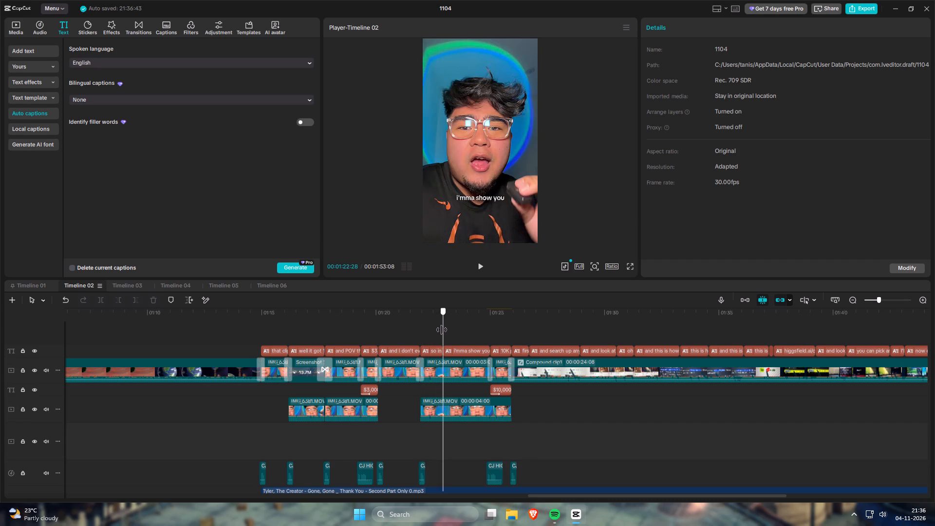
pyautogui.moveTo(442, 330); pyautogui.dragTo(469, 332)
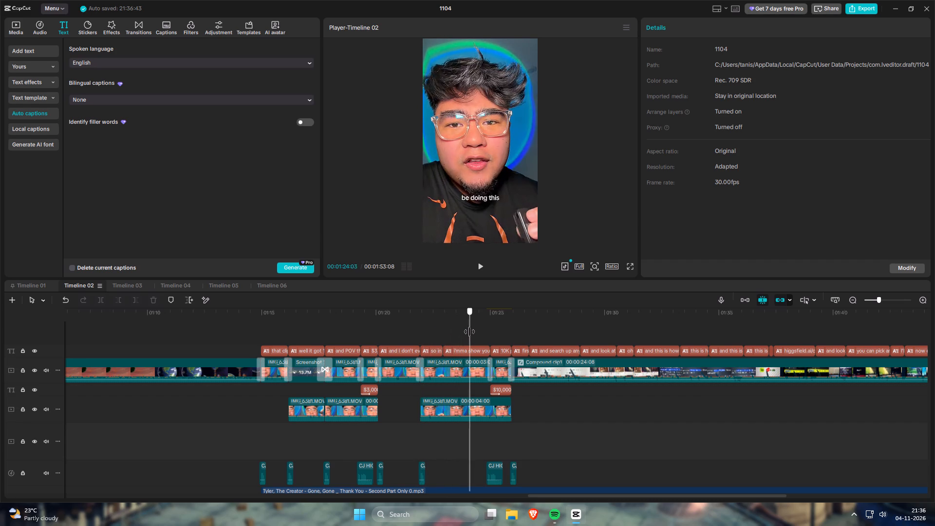
pyautogui.moveTo(469, 332); pyautogui.dragTo(481, 333)
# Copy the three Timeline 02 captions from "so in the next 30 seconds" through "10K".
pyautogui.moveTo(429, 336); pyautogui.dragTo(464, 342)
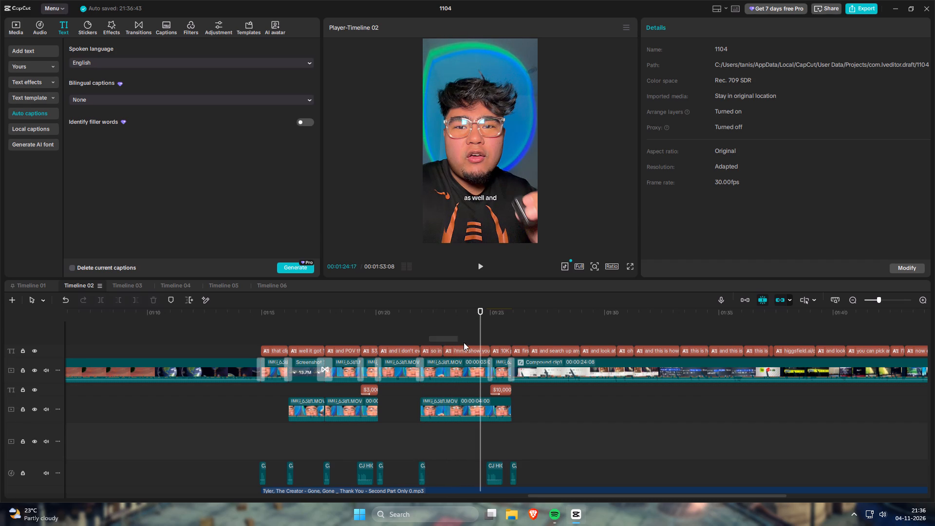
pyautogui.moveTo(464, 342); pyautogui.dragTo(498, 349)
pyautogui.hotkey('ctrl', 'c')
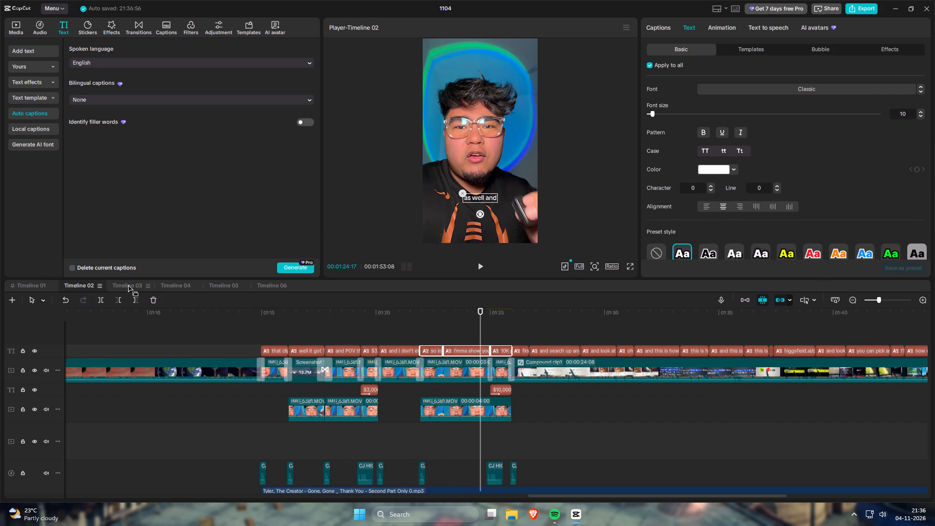
# On Timeline 03, play both halves of the split caption and the "10K per month" caption to check them against the speech.
pyautogui.click(121, 282)
pyautogui.press('space')
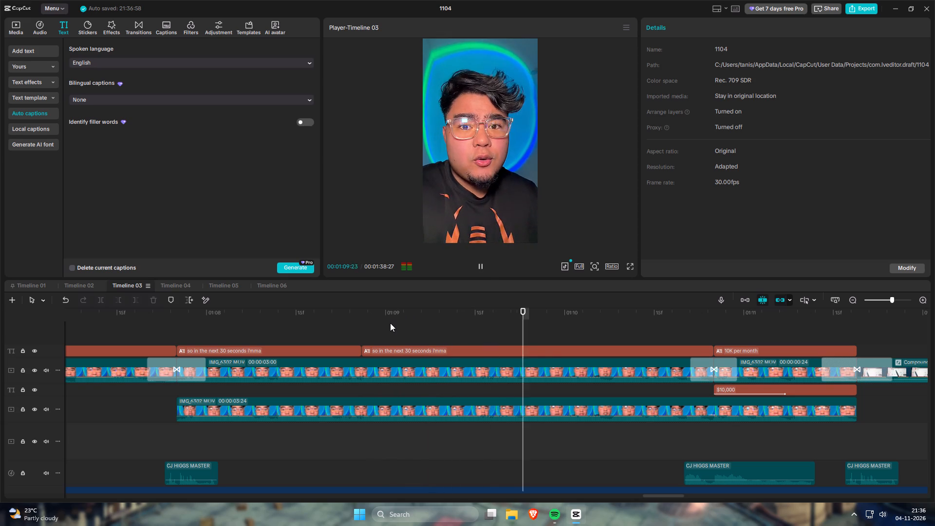
pyautogui.scroll(-2, 424, 328)
pyautogui.press('space')
pyautogui.scroll(-3, 613, 347)
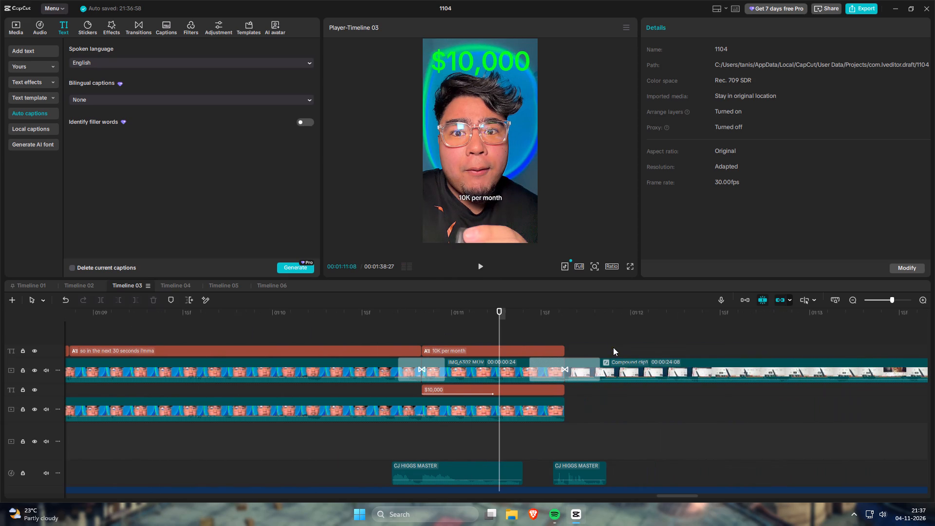
pyautogui.press('space')
pyautogui.press('space')
pyautogui.scroll(4, 470, 341)
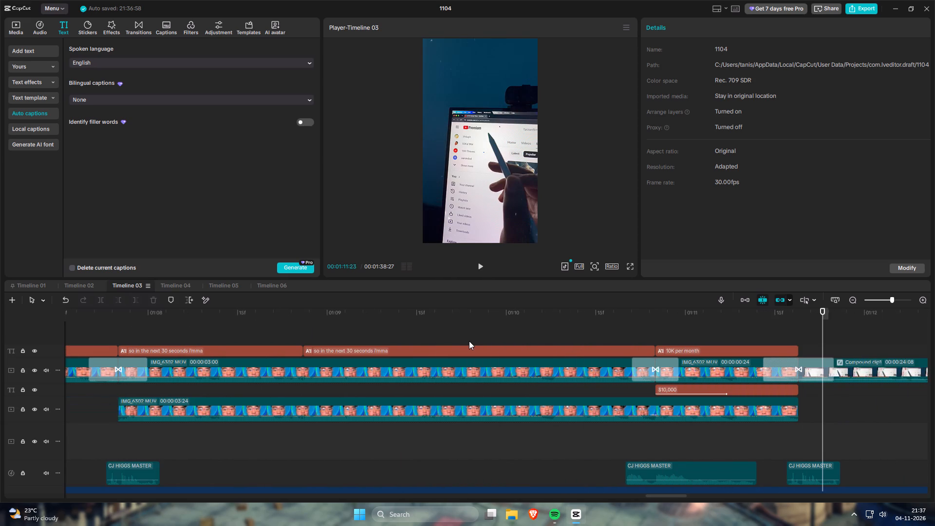
pyautogui.scroll(2, 414, 338)
pyautogui.moveTo(261, 315); pyautogui.dragTo(254, 317)
pyautogui.press('space')
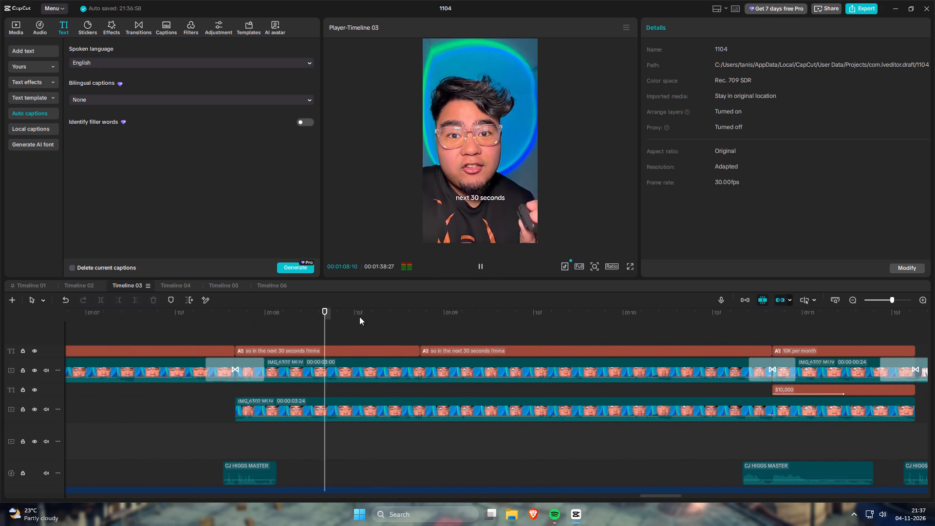
pyautogui.press('space')
pyautogui.click(422, 314)
pyautogui.press('space')
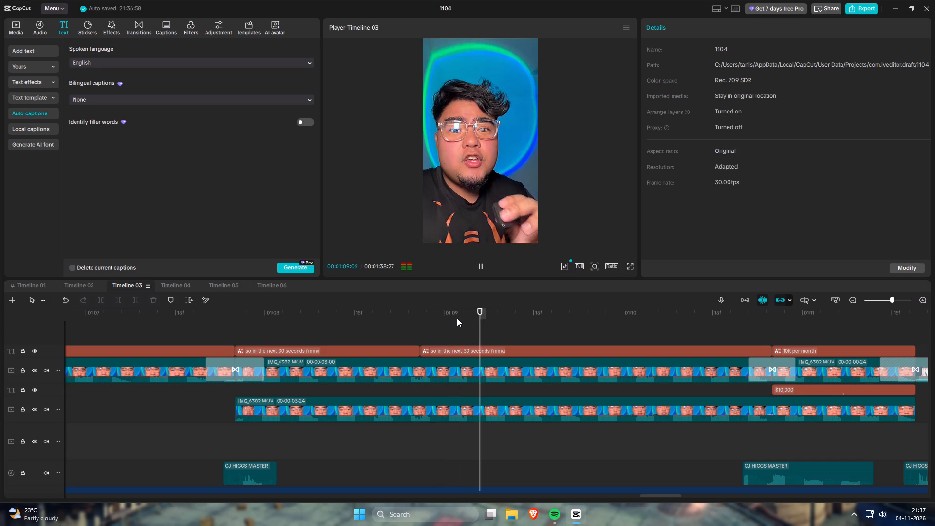
pyautogui.press('space')
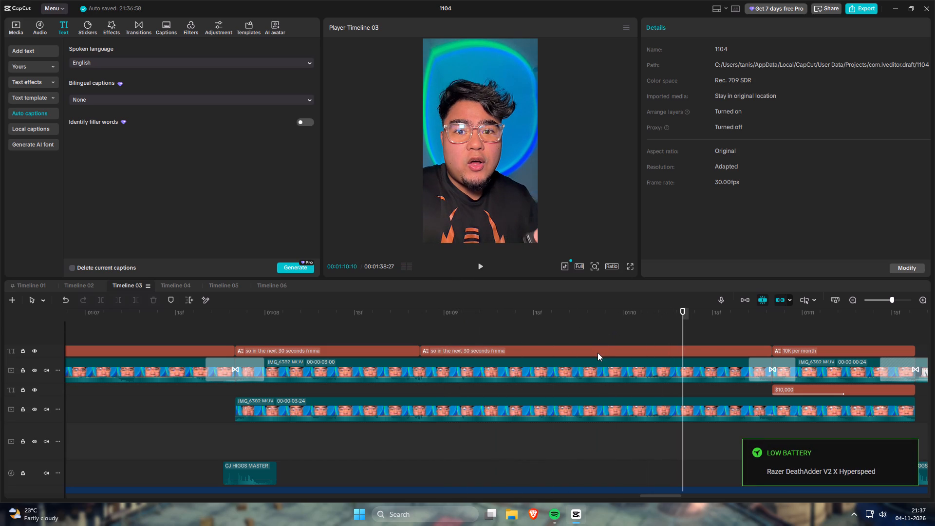
pyautogui.press('space')
pyautogui.press('space')
# Change the text of the split caption's second half to "i'mma make that".
pyautogui.click(589, 349)
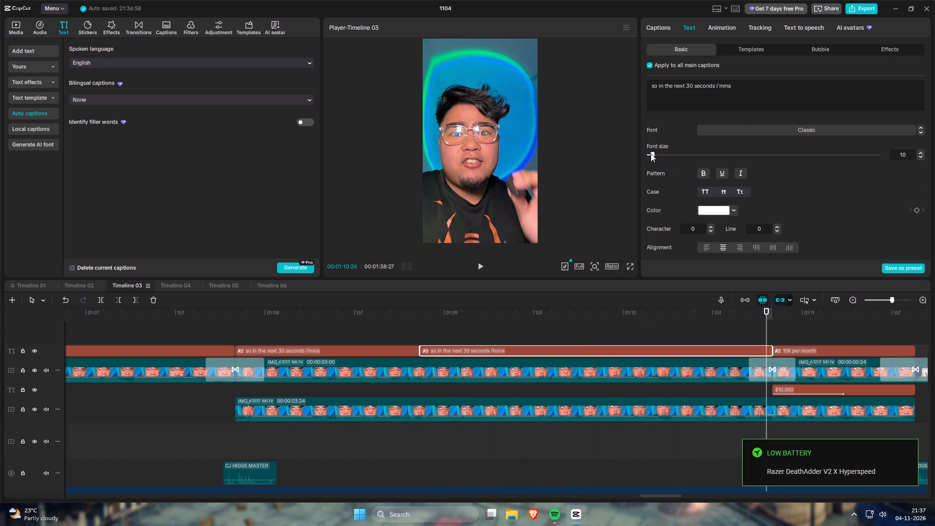
pyautogui.moveTo(715, 86); pyautogui.dragTo(629, 69)
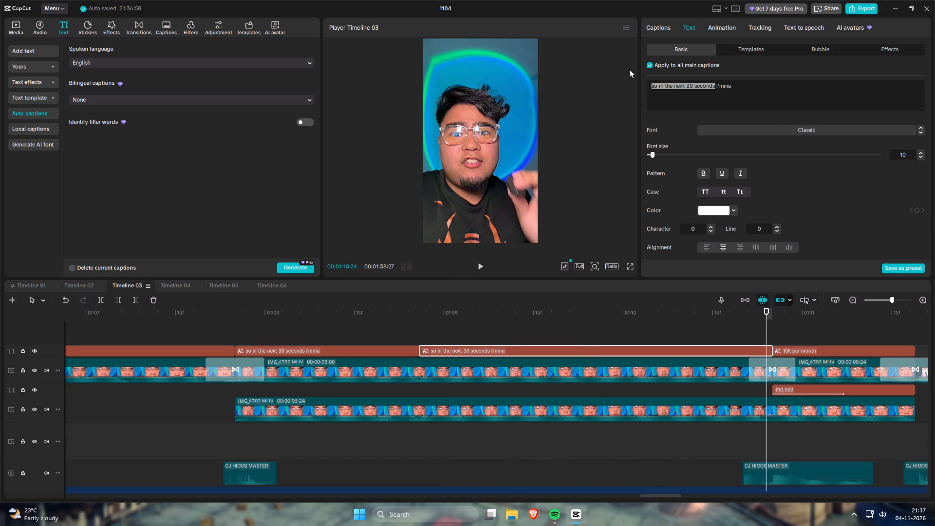
pyautogui.moveTo(629, 69); pyautogui.dragTo(644, 70)
pyautogui.press('BackSpace')
pyautogui.press('Delete')
pyautogui.click(704, 85)
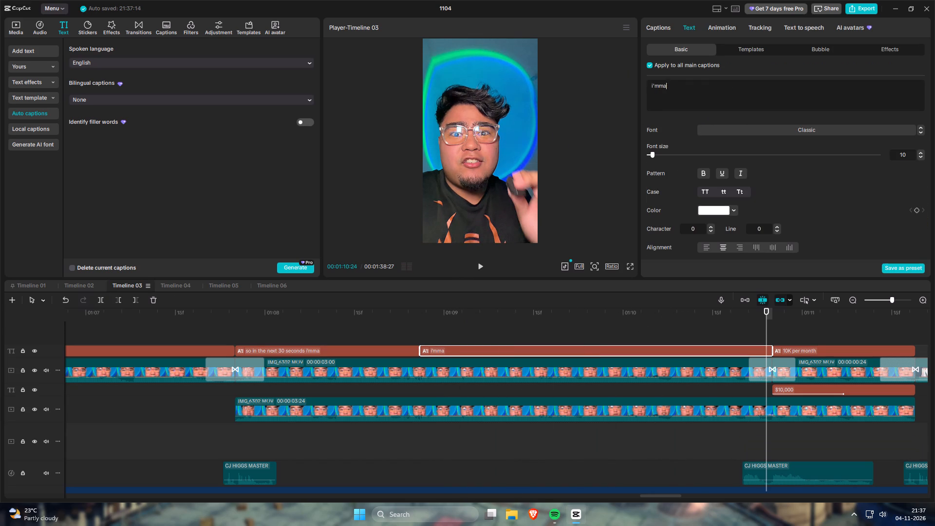
pyautogui.press('space')
pyautogui.write('make that')
pyautogui.press('space')
# Replay the "i'mma make that" caption and reword it to "i'mma show you how you could be doing that as well".
pyautogui.click(420, 311)
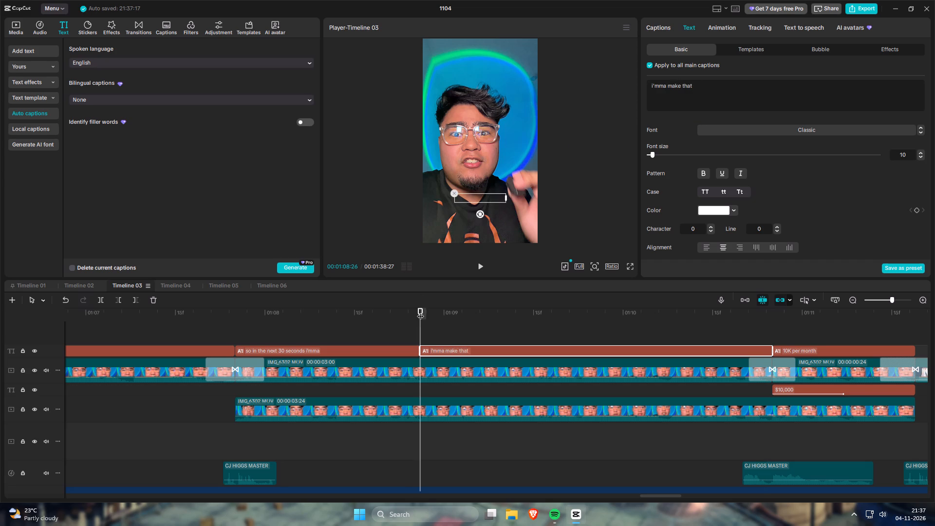
pyautogui.press('space')
pyautogui.press('space')
pyautogui.click(420, 316)
pyautogui.press('space')
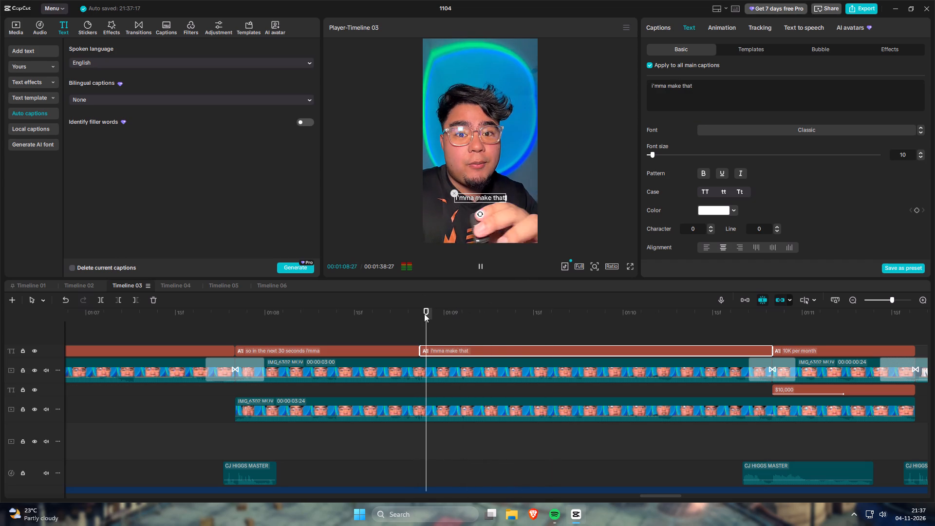
pyautogui.press('space')
pyautogui.click(711, 82)
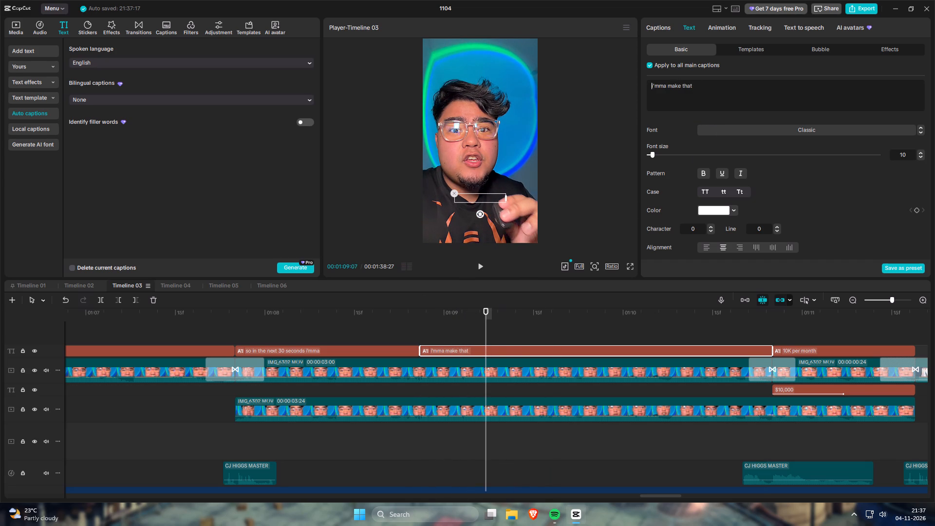
pyautogui.press('Right')
pyautogui.press('Right')
pyautogui.press('Right')
pyautogui.press('Right')
pyautogui.press('Right')
pyautogui.press('Right')
pyautogui.press('Delete')
pyautogui.press('Delete')
pyautogui.press('Delete')
pyautogui.press('Delete')
pyautogui.press('Delete')
pyautogui.press('Delete')
pyautogui.press('Delete')
pyautogui.press('Delete')
pyautogui.press('Delete')
pyautogui.press('Delete')
pyautogui.press('Delete')
pyautogui.press('Delete')
pyautogui.press('Delete')
pyautogui.press('Delete')
pyautogui.press('Delete')
pyautogui.press('Delete')
pyautogui.write('show you')
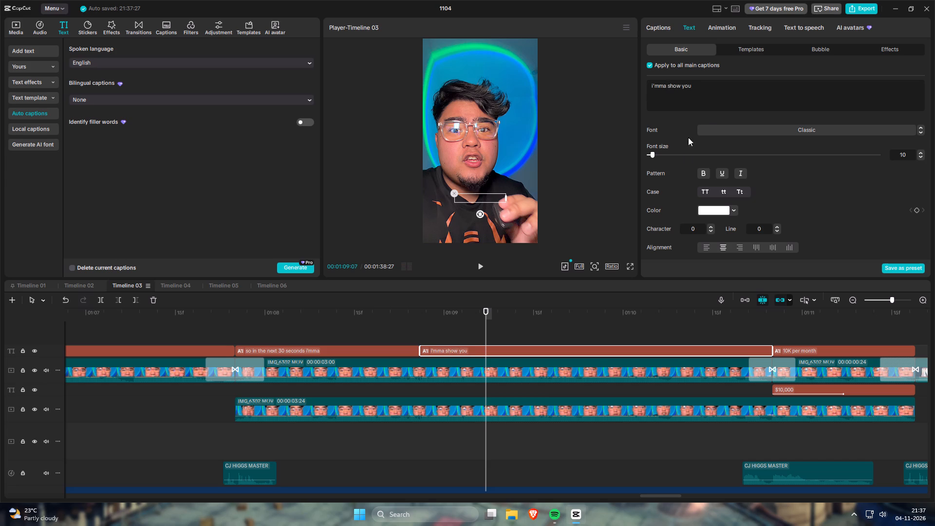
pyautogui.press('space')
pyautogui.write('how you could be doing that as well')
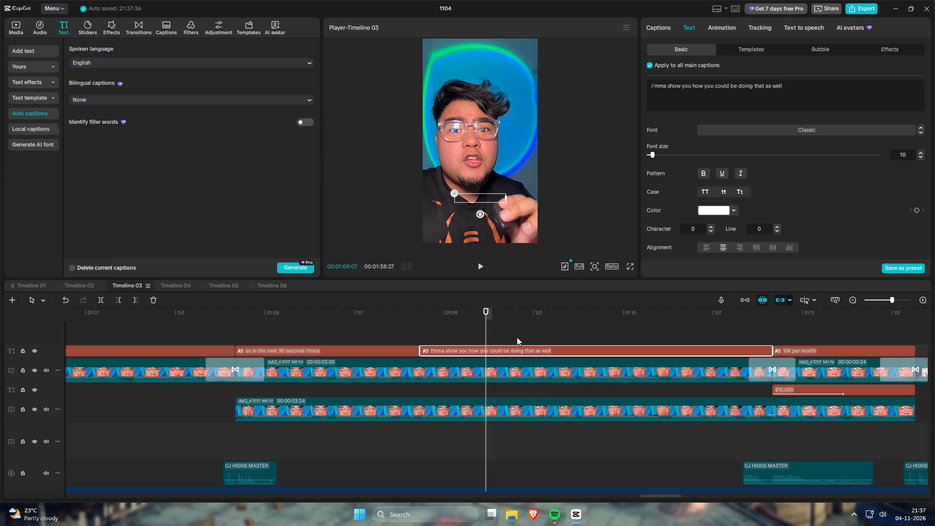
# Play Timeline 03 from the start of the reworded "i'mma show you" caption to check it against the speech.
pyautogui.click(408, 313)
pyautogui.moveTo(424, 320); pyautogui.dragTo(417, 322)
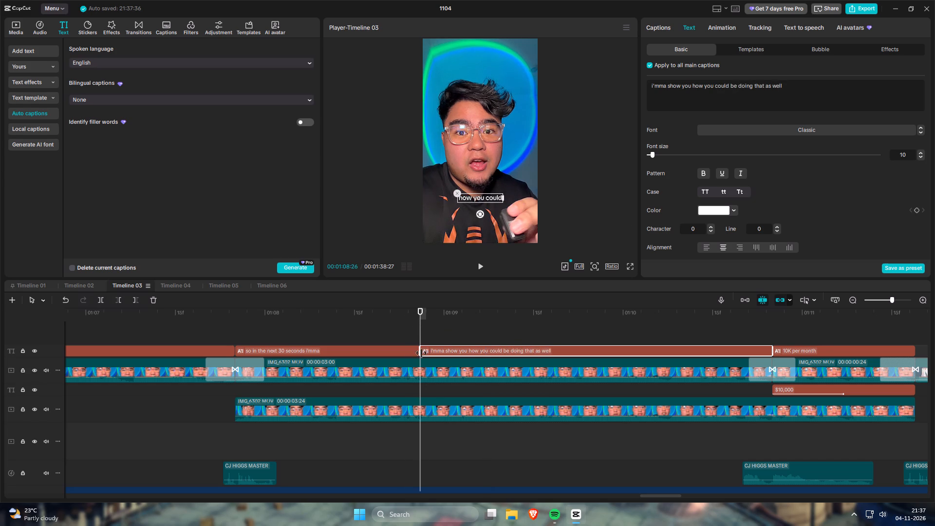
pyautogui.moveTo(462, 454); pyautogui.dragTo(492, 468)
pyautogui.press('space')
pyautogui.press('space')
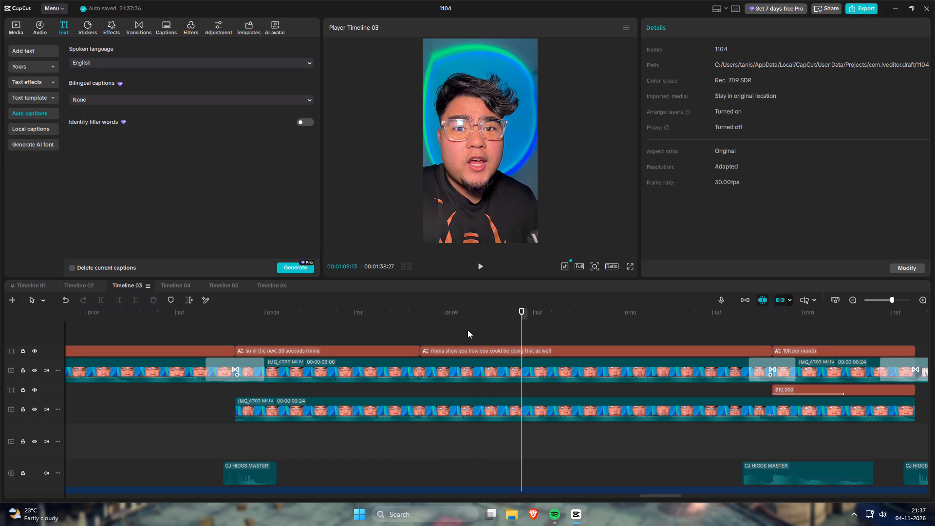
pyautogui.press('space')
pyautogui.press('space')
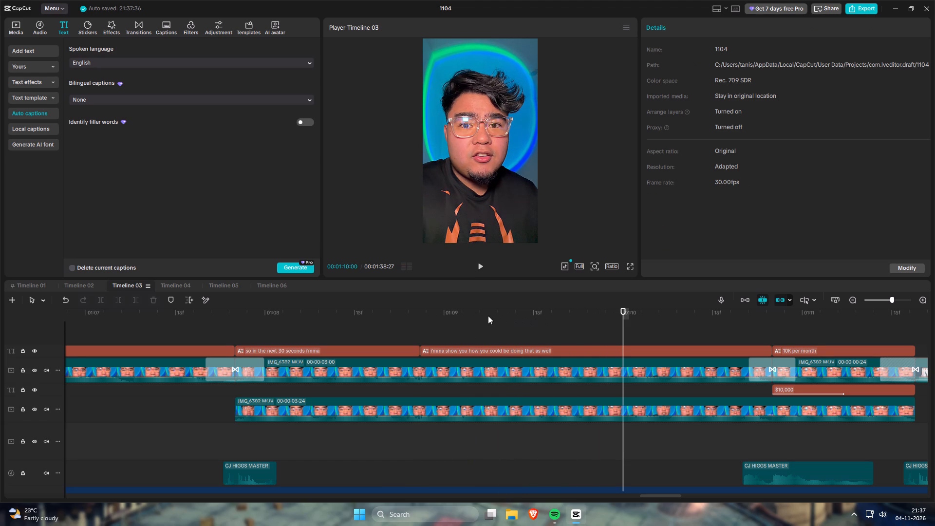
pyautogui.press('space')
pyautogui.press('space')
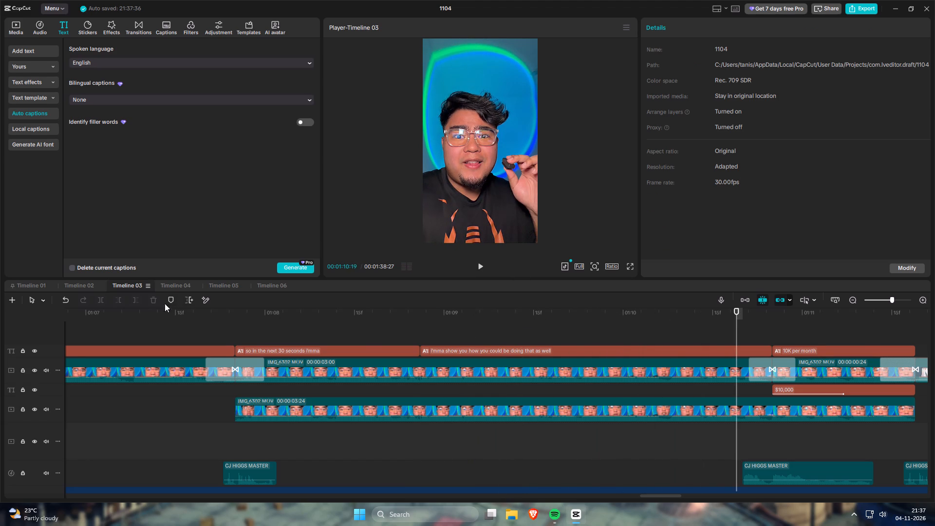
# Copy the "i'mma show you how you could be doing this as well and make that" caption from Timeline 02.
pyautogui.click(80, 286)
pyautogui.moveTo(430, 317); pyautogui.dragTo(425, 316)
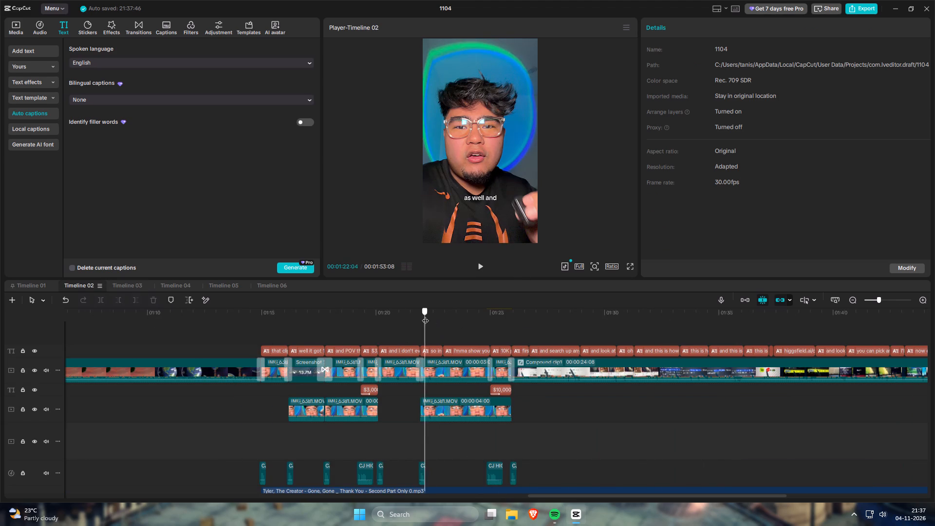
pyautogui.moveTo(425, 316); pyautogui.dragTo(422, 316)
pyautogui.press('=')
pyautogui.press('=')
pyautogui.press('=')
pyautogui.scroll(-4, 440, 318)
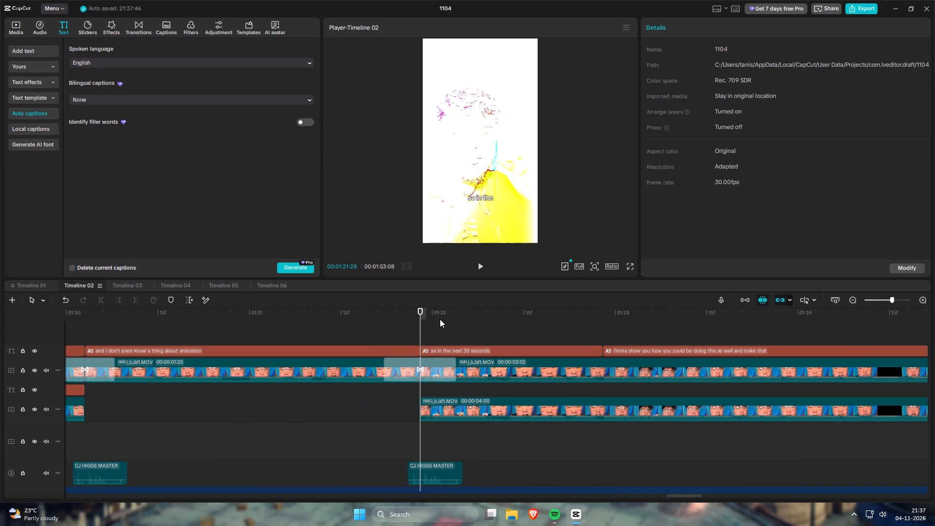
pyautogui.scroll(-4, 581, 356)
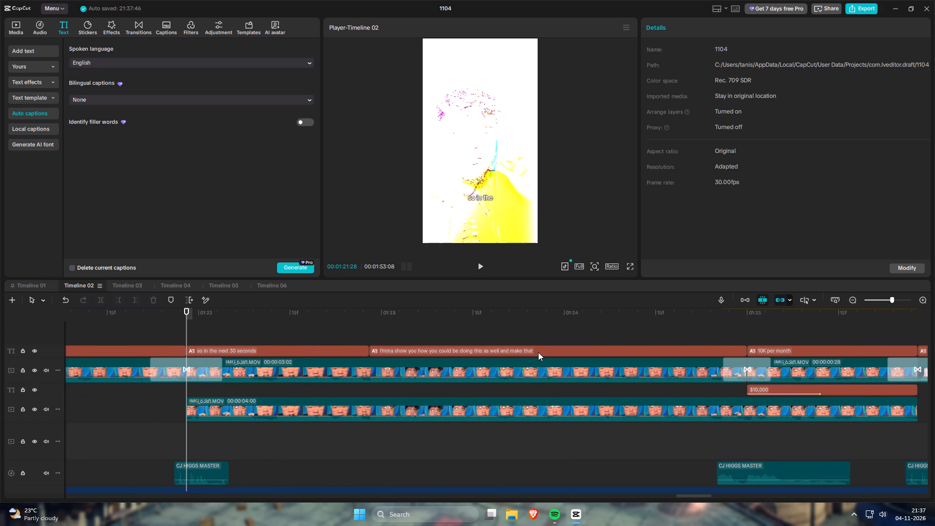
pyautogui.click(538, 352)
pyautogui.hotkey('ctrl', 'c')
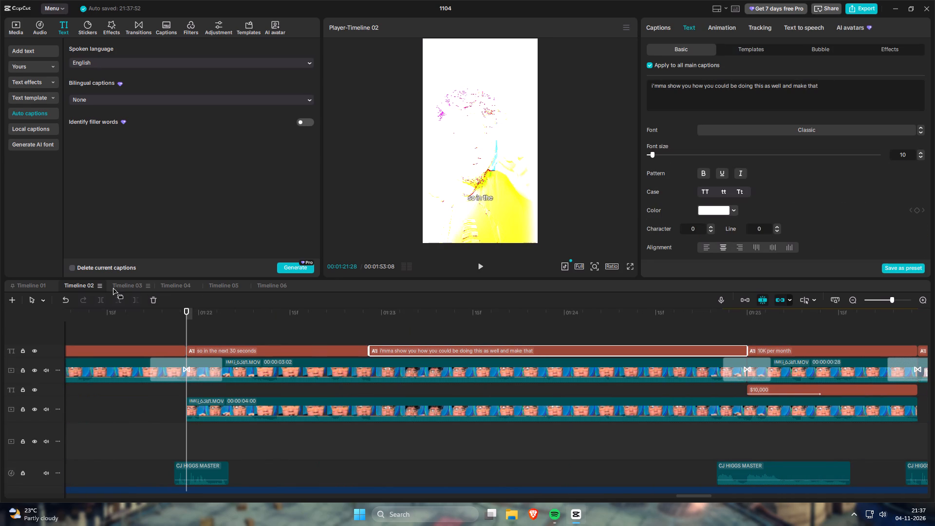
# On Timeline 03, replace the "i'mma show you" caption with the copied one, ending it at "10K per month", and play it back.
pyautogui.click(115, 286)
pyautogui.moveTo(435, 315); pyautogui.dragTo(420, 316)
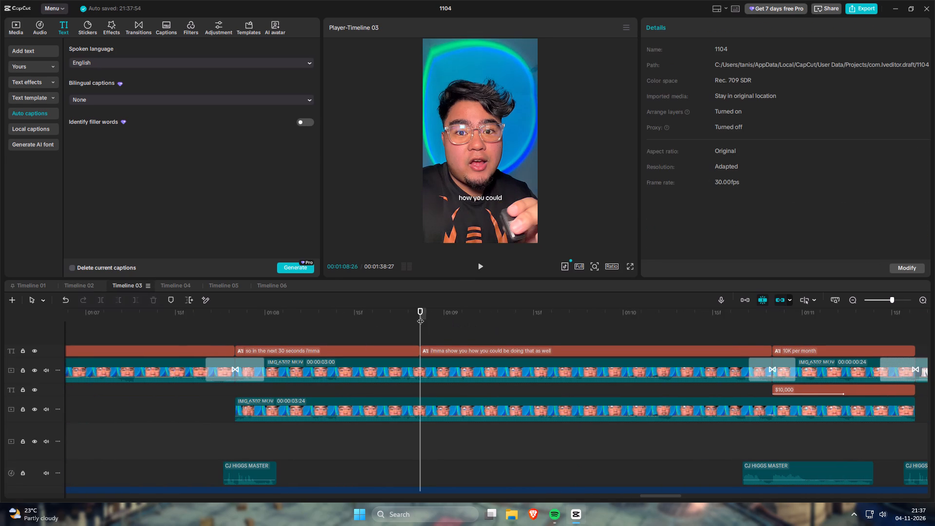
pyautogui.hotkey('ctrl', 'v')
pyautogui.moveTo(790, 353); pyautogui.dragTo(768, 349)
pyautogui.click(762, 362)
pyautogui.press('f')
pyautogui.moveTo(679, 350); pyautogui.dragTo(680, 361)
pyautogui.moveTo(397, 313); pyautogui.dragTo(382, 314)
pyautogui.press('space')
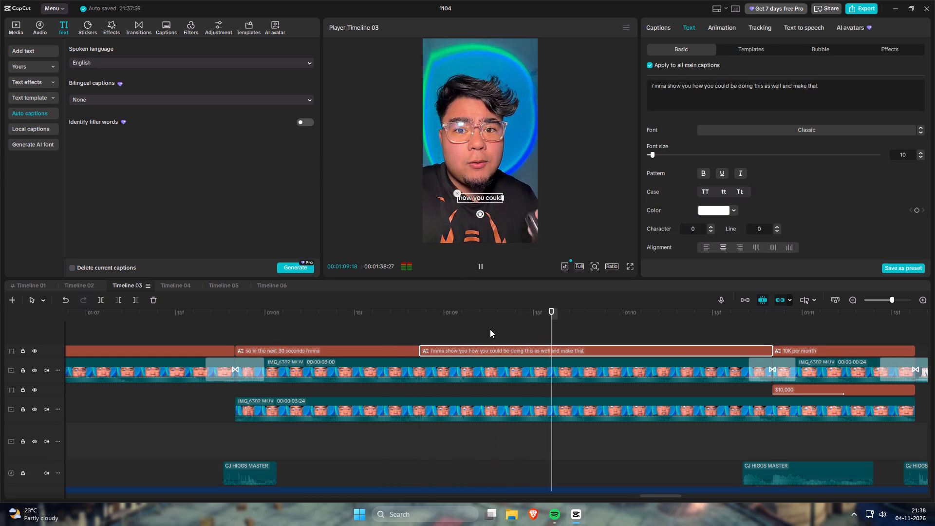
pyautogui.scroll(-3, 492, 330)
pyautogui.press('space')
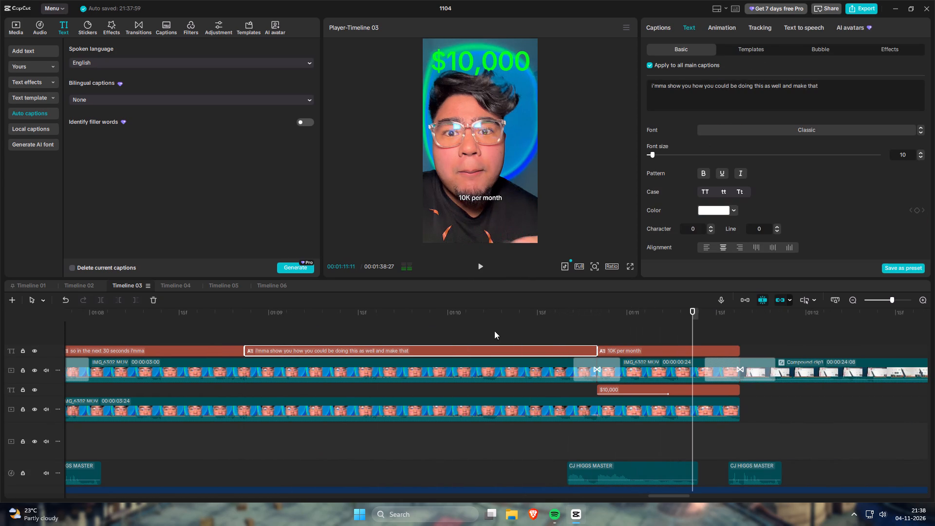
# Delete all the captions over the compound clip on Timeline 04.
pyautogui.click(164, 289)
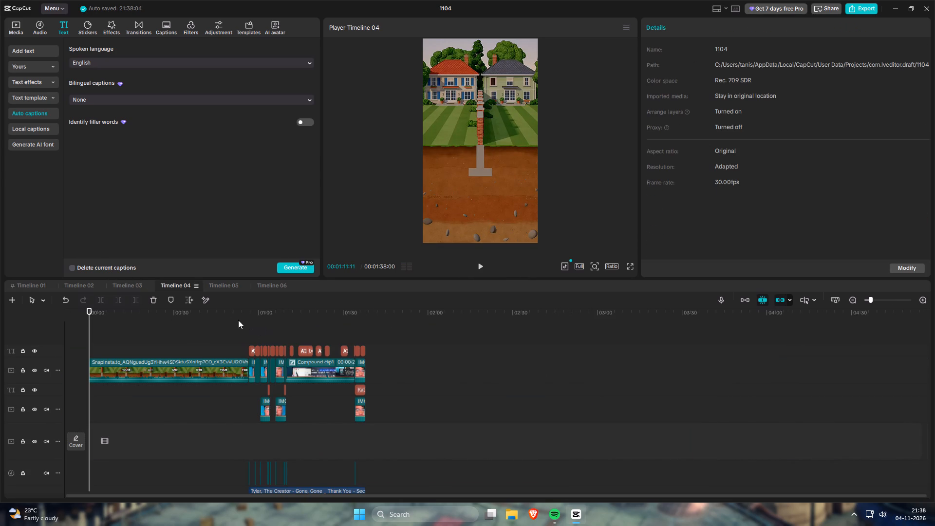
pyautogui.moveTo(254, 317); pyautogui.dragTo(248, 317)
pyautogui.press('=')
pyautogui.press('=')
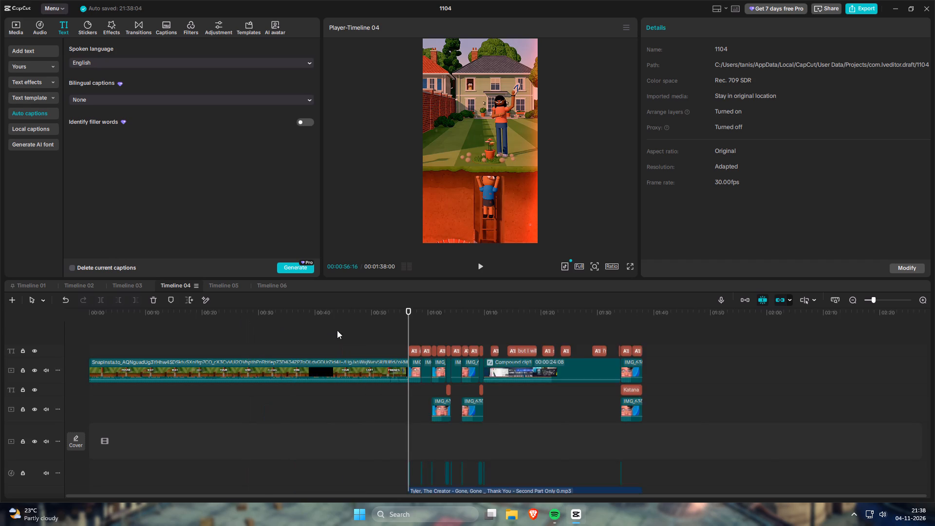
pyautogui.scroll(-5, 373, 337)
pyautogui.moveTo(354, 332); pyautogui.dragTo(532, 343)
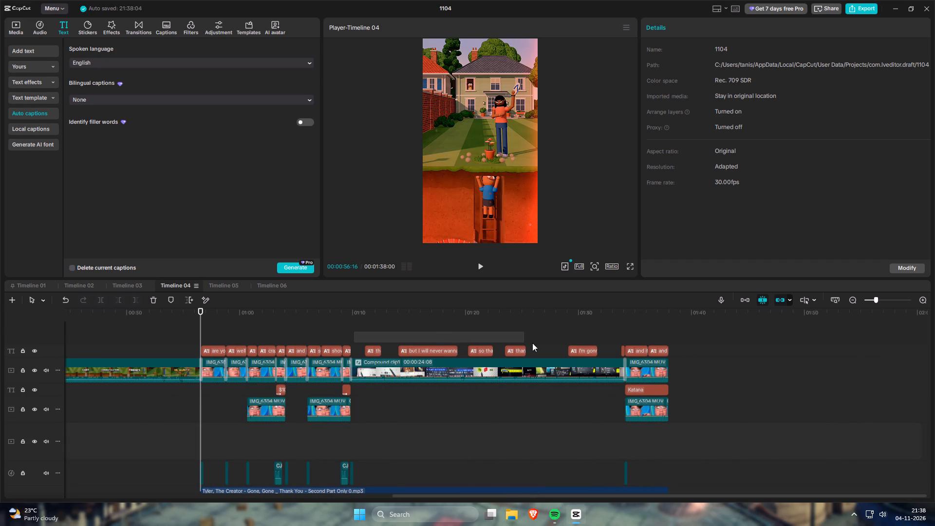
pyautogui.moveTo(532, 343); pyautogui.dragTo(622, 355)
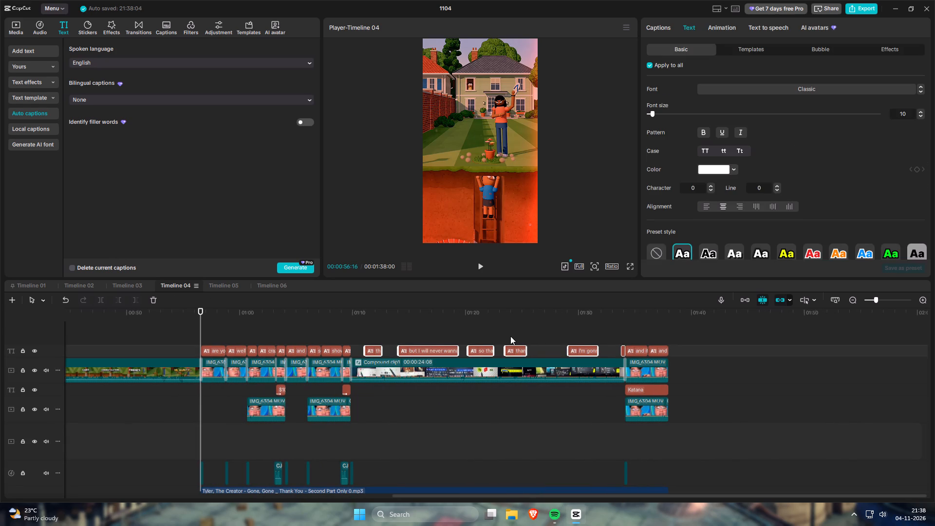
pyautogui.press('f')
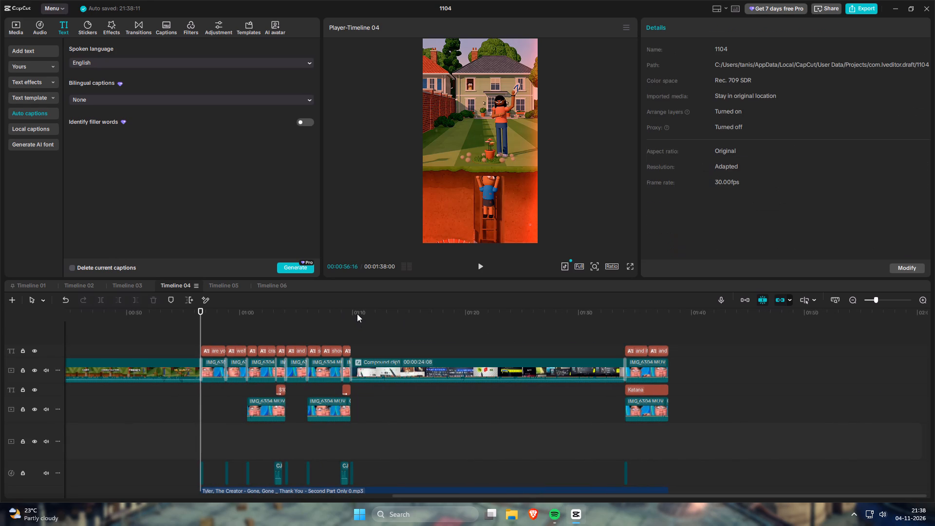
# Delete all the captions over the compound clip on Timeline 05.
pyautogui.click(218, 285)
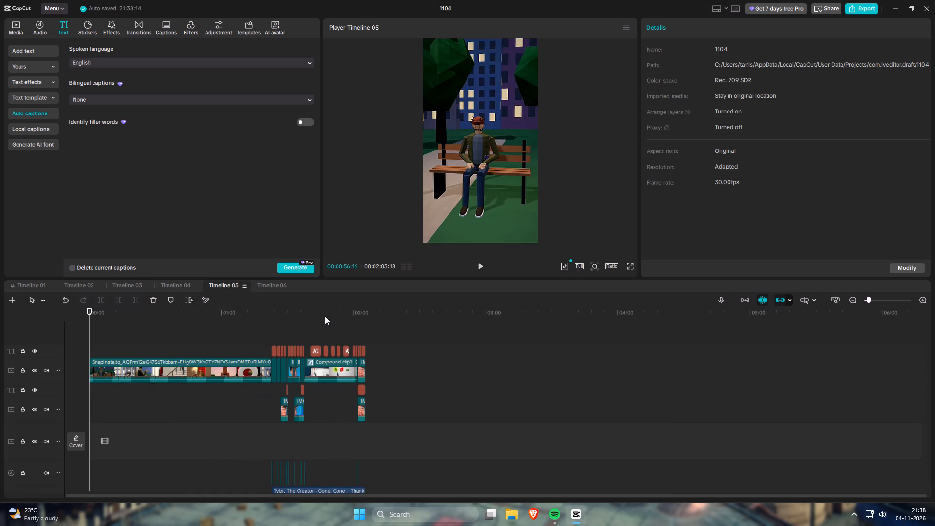
pyautogui.click(306, 317)
pyautogui.press('=')
pyautogui.press('=')
pyautogui.press('=')
pyautogui.scroll(-6, 481, 331)
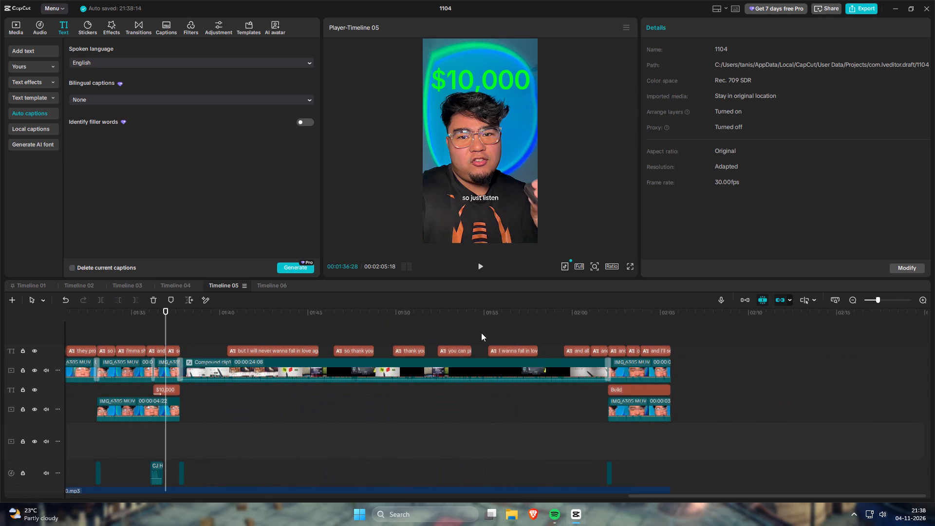
pyautogui.moveTo(206, 330); pyautogui.dragTo(585, 346)
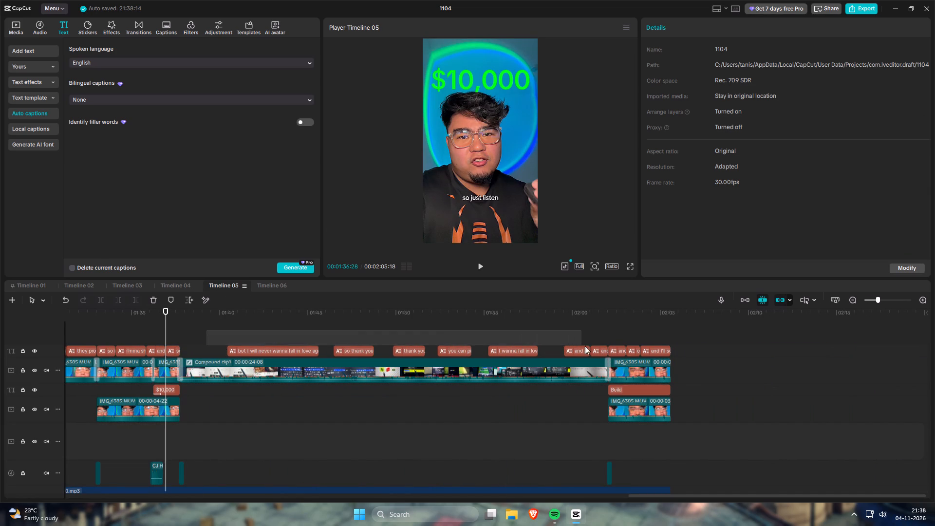
pyautogui.moveTo(585, 346); pyautogui.dragTo(602, 347)
pyautogui.press('f')
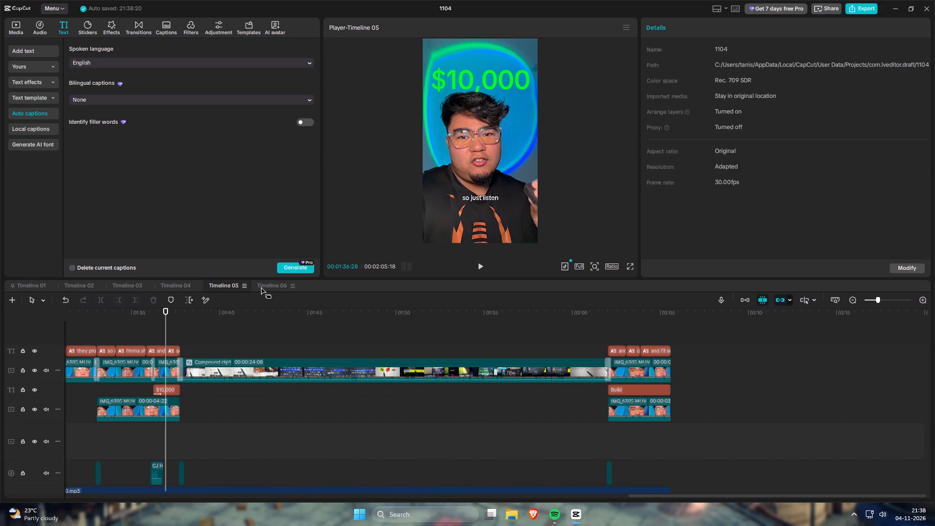
# Copy every caption over the compound clip on Timeline 06.
pyautogui.press('Down')
pyautogui.click(264, 290)
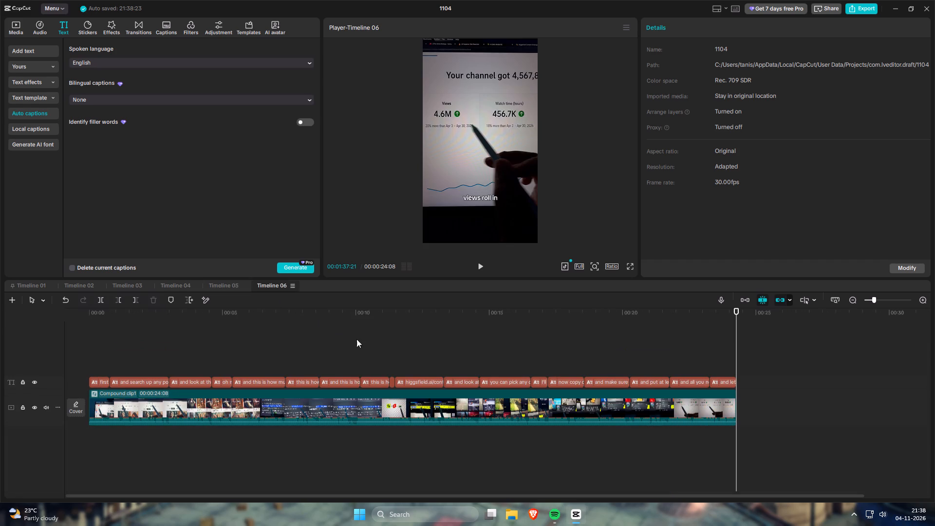
pyautogui.moveTo(721, 367); pyautogui.dragTo(0, 327)
pyautogui.moveTo(0, 327); pyautogui.dragTo(93, 377)
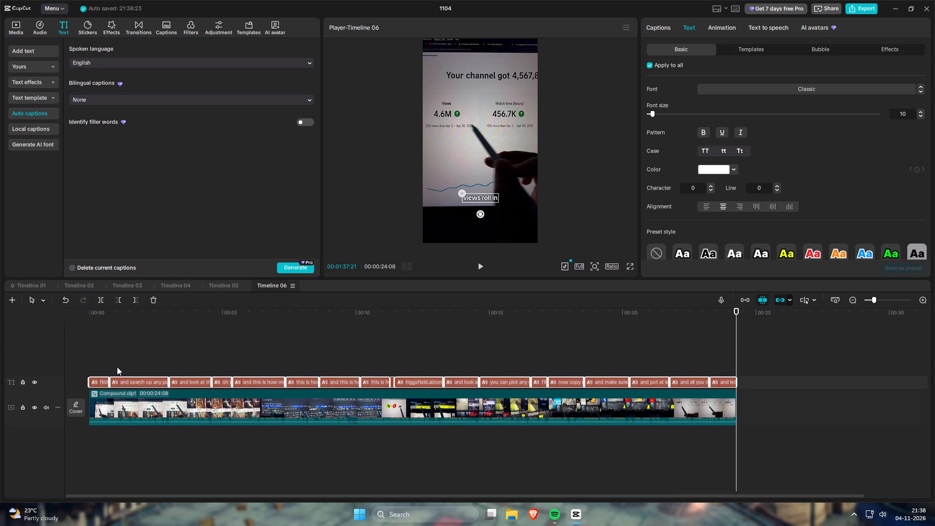
pyautogui.hotkey('ctrl', 'c')
# Paste the copied captions over Timeline 05's compound clip and move them into the gap on the existing caption track.
pyautogui.click(221, 290)
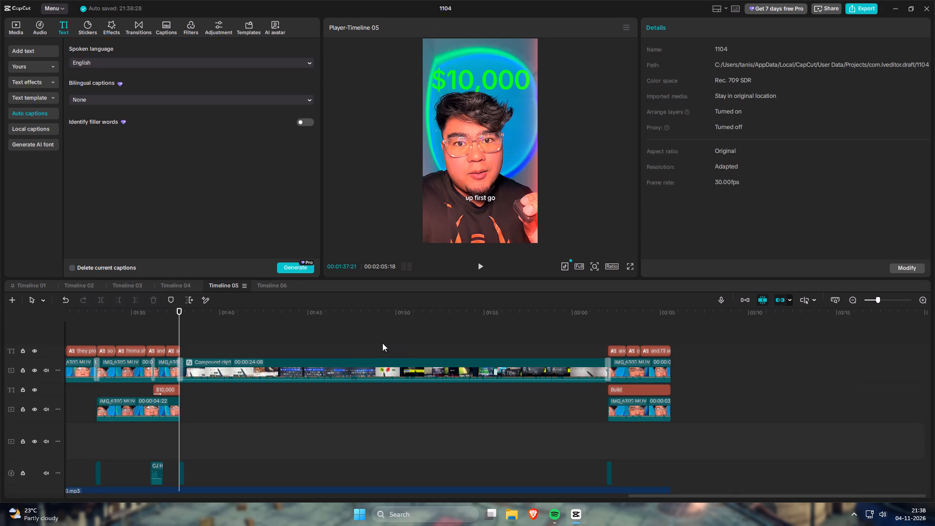
pyautogui.hotkey('ctrl', 'v')
pyautogui.moveTo(451, 352); pyautogui.dragTo(453, 360)
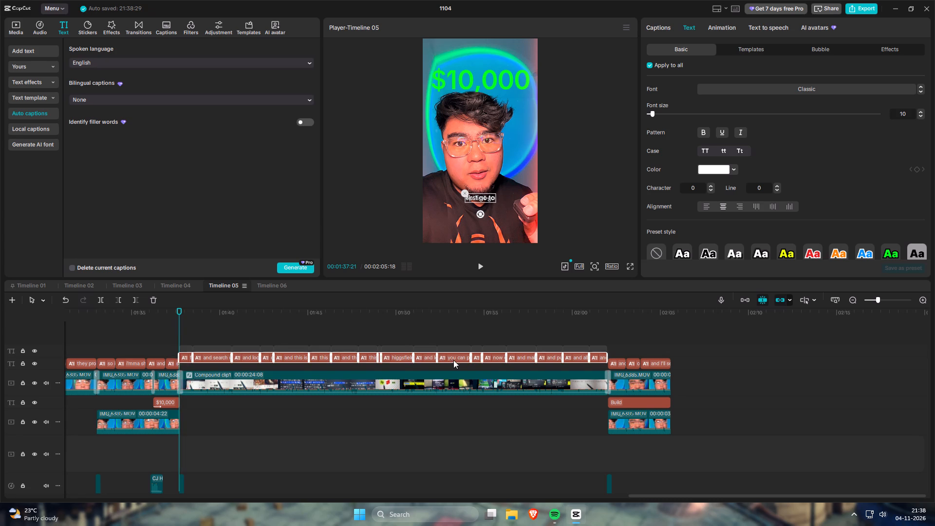
pyautogui.moveTo(453, 360); pyautogui.dragTo(453, 364)
pyautogui.moveTo(451, 349); pyautogui.dragTo(451, 362)
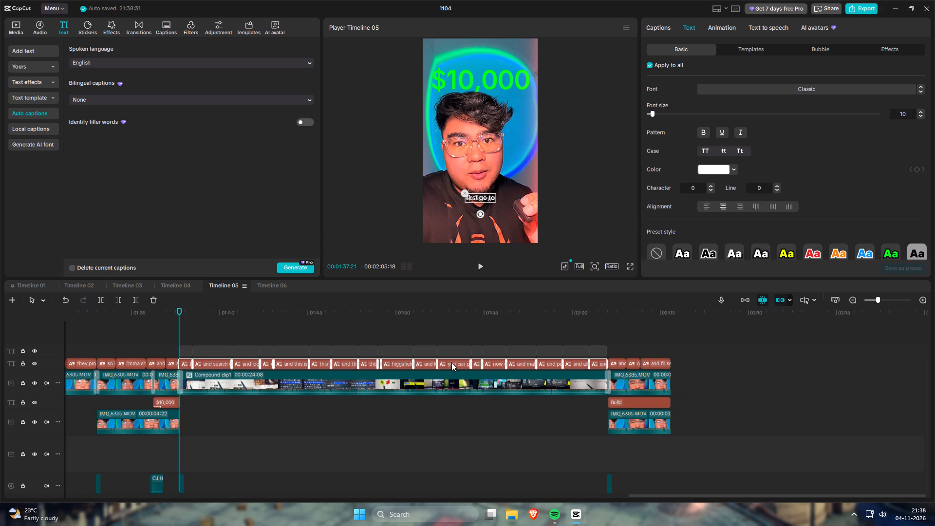
pyautogui.moveTo(451, 362); pyautogui.dragTo(457, 367)
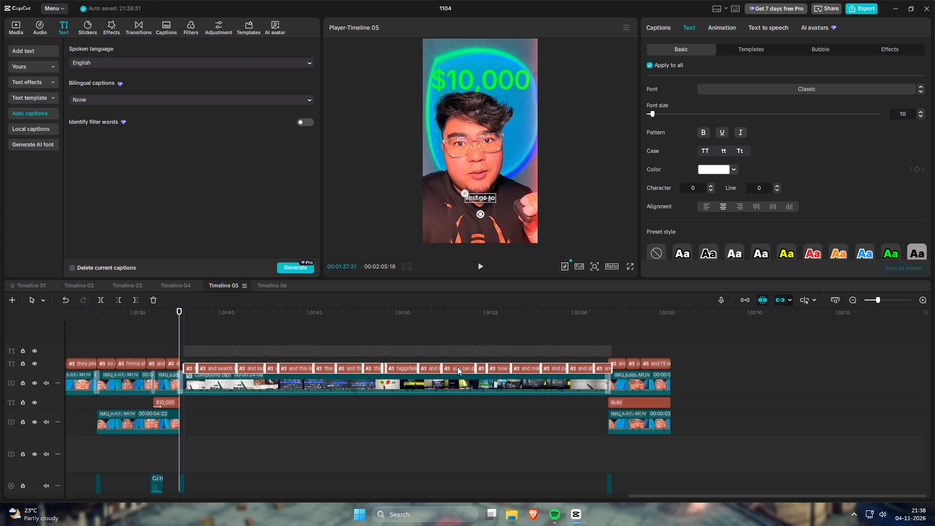
pyautogui.moveTo(457, 367); pyautogui.dragTo(455, 367)
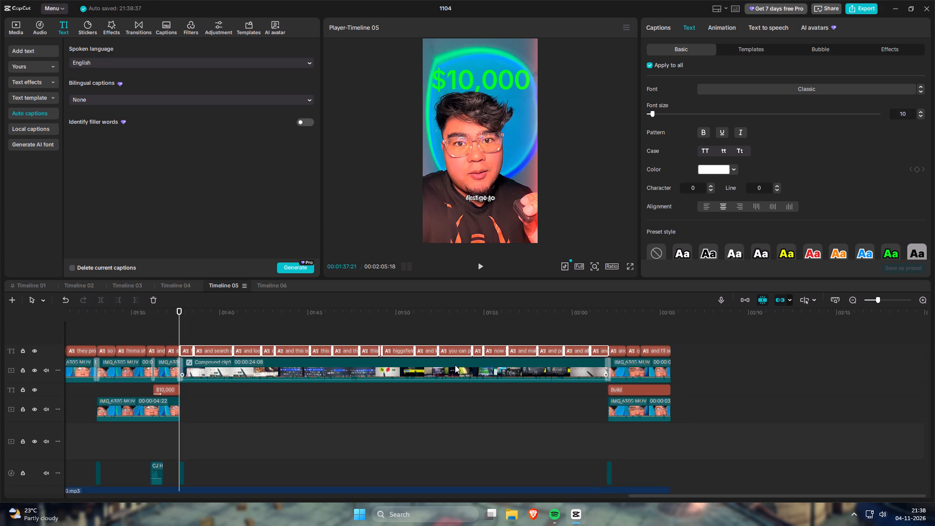
# Paste the copied captions at the start of Timeline 04's compound clip and move them onto the existing caption track.
pyautogui.click(183, 289)
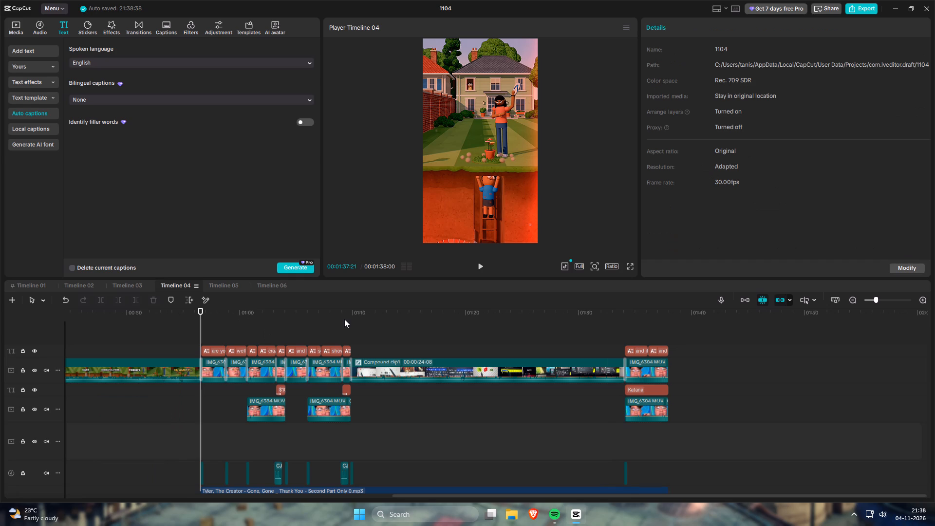
pyautogui.click(353, 317)
pyautogui.press('Up')
pyautogui.press('Up')
pyautogui.press('Down')
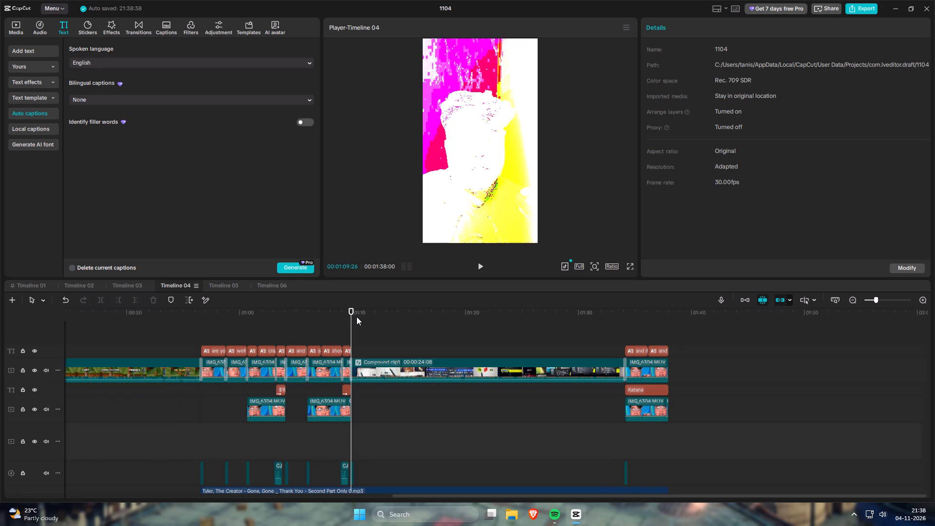
pyautogui.press('Down')
pyautogui.press('Up')
pyautogui.press('Up')
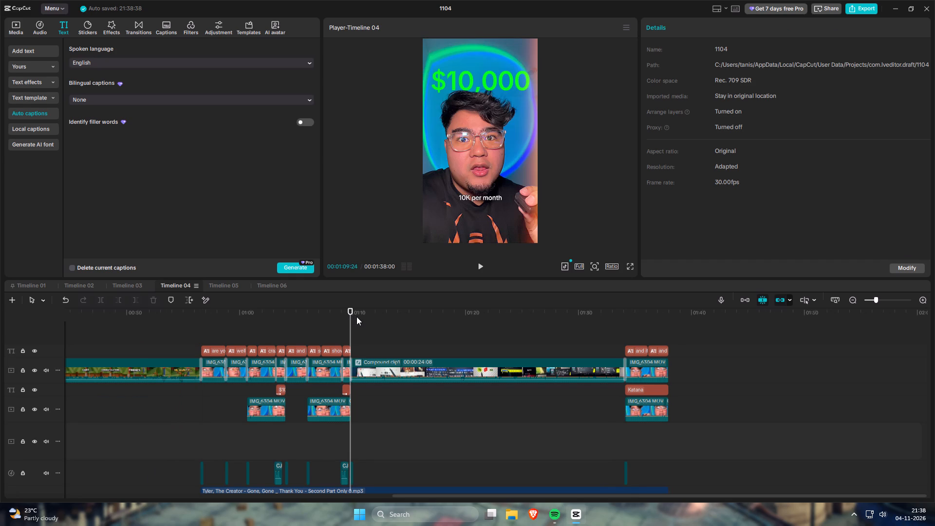
pyautogui.press('Down')
pyautogui.hotkey('ctrl', 'v')
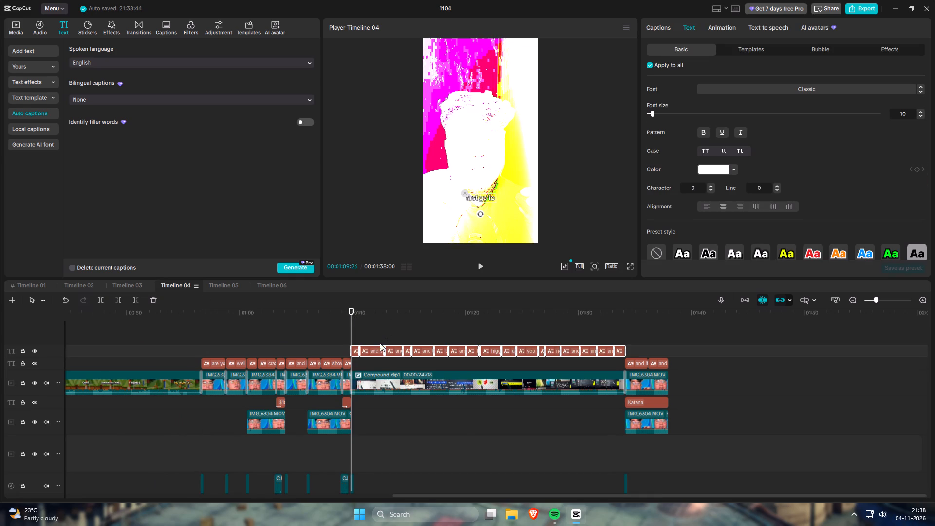
pyautogui.moveTo(370, 353); pyautogui.dragTo(373, 363)
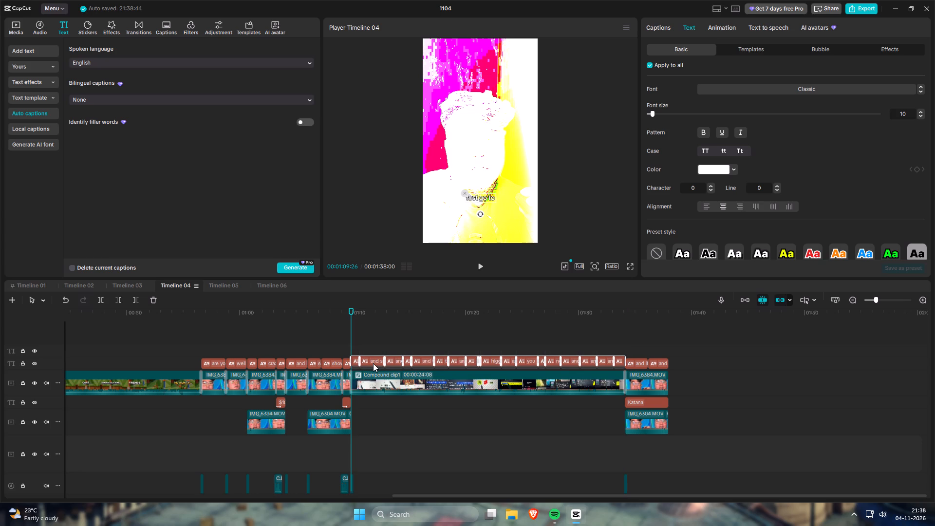
pyautogui.moveTo(373, 363); pyautogui.dragTo(373, 363)
# Paste the copied captions at the start of Timeline 03's compound clip and move them onto the existing caption track.
pyautogui.click(130, 282)
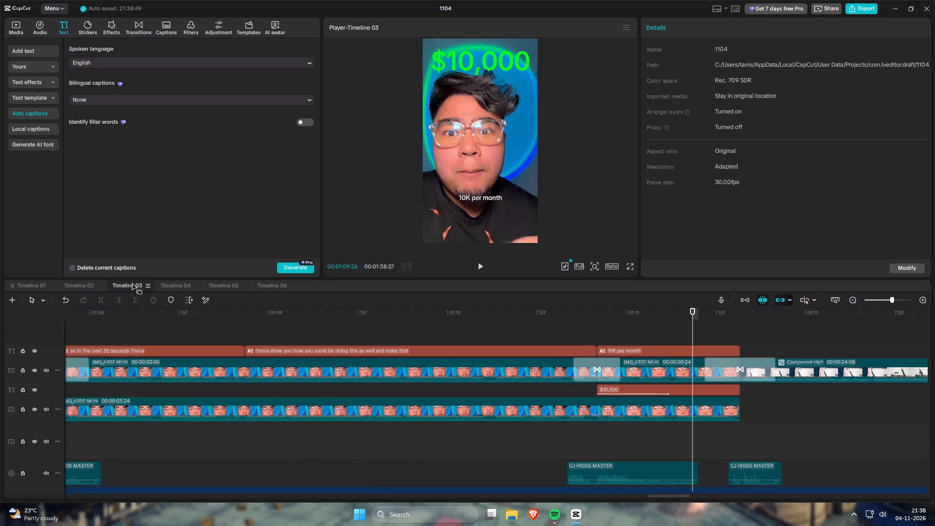
pyautogui.scroll(2, 558, 348)
pyautogui.scroll(3, 482, 357)
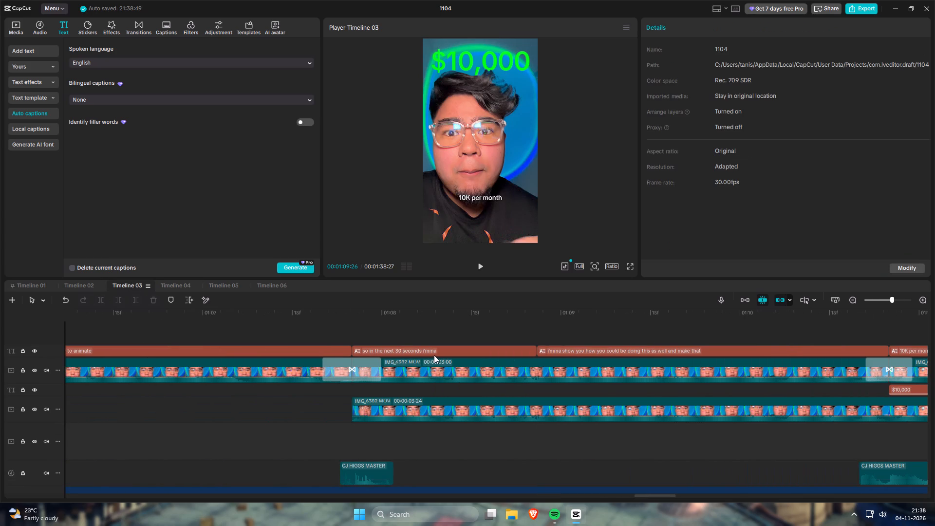
pyautogui.press('-')
pyautogui.press('-')
pyautogui.press('-')
pyautogui.scroll(-5, 604, 360)
pyautogui.scroll(-3, 562, 353)
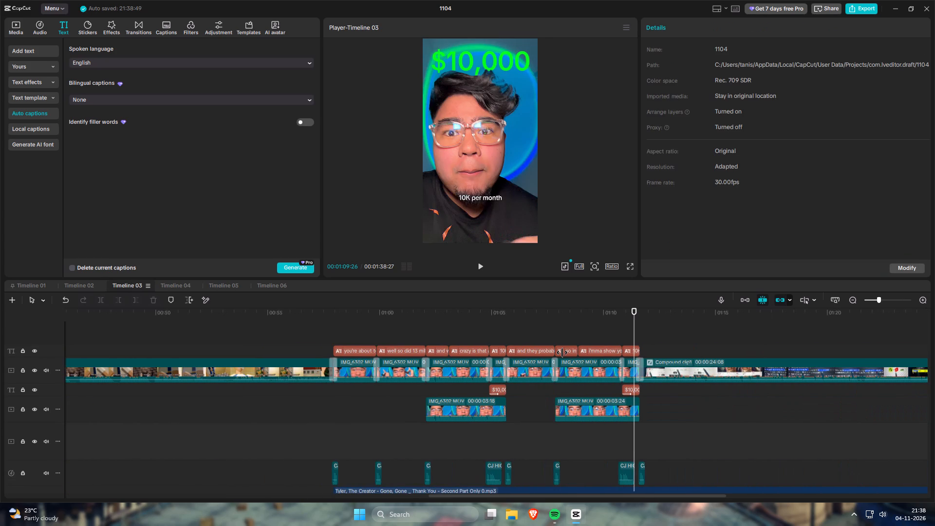
pyautogui.press('space')
pyautogui.press('space')
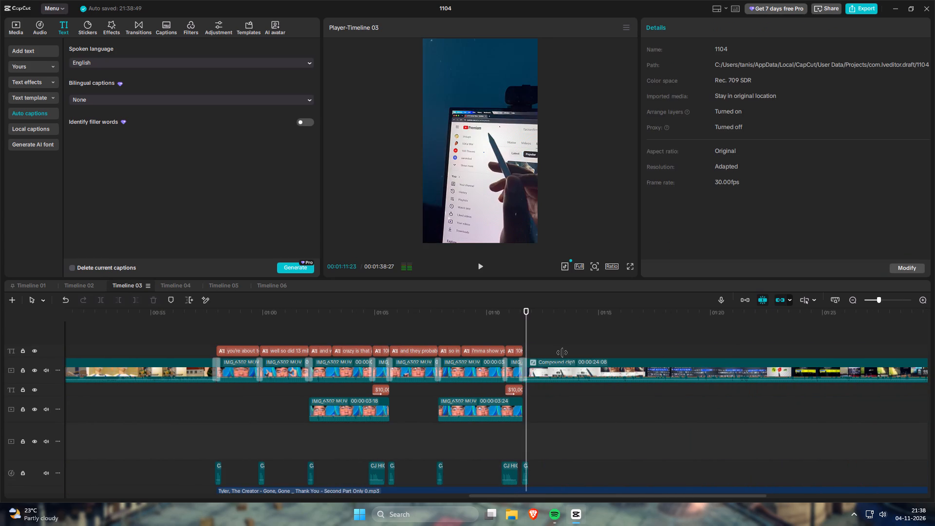
pyautogui.press('Up')
pyautogui.hotkey('ctrl', 'v')
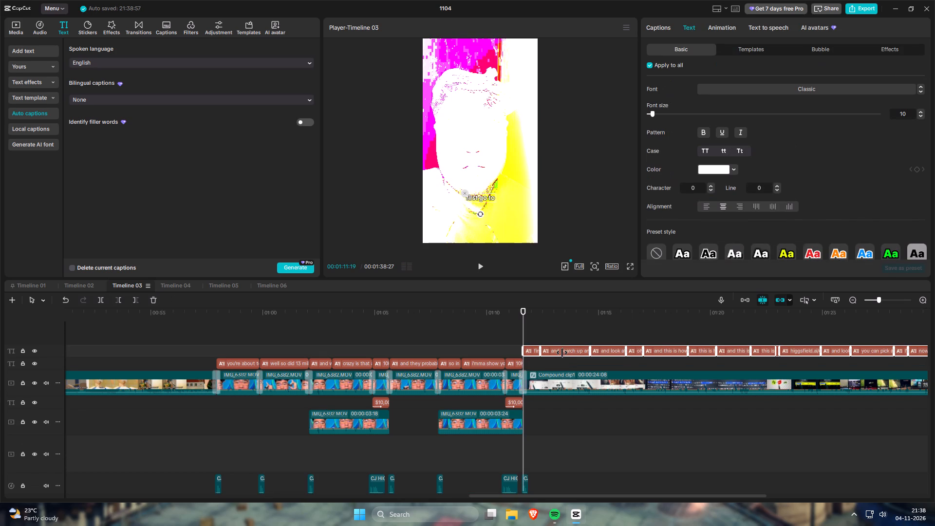
pyautogui.moveTo(532, 350); pyautogui.dragTo(534, 360)
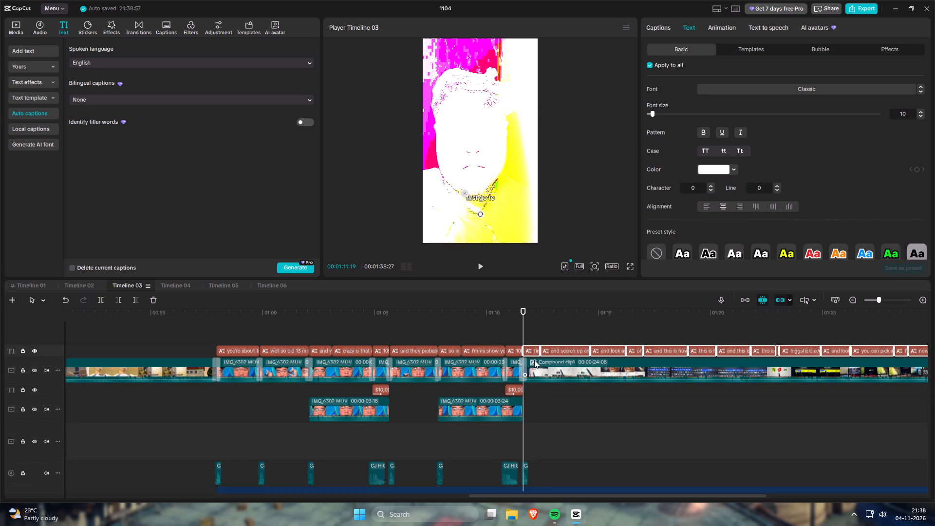
# Examine the captions pasted over Timeline 03's compound clip and play the closing caption after it.
pyautogui.press('space')
pyautogui.press('Down')
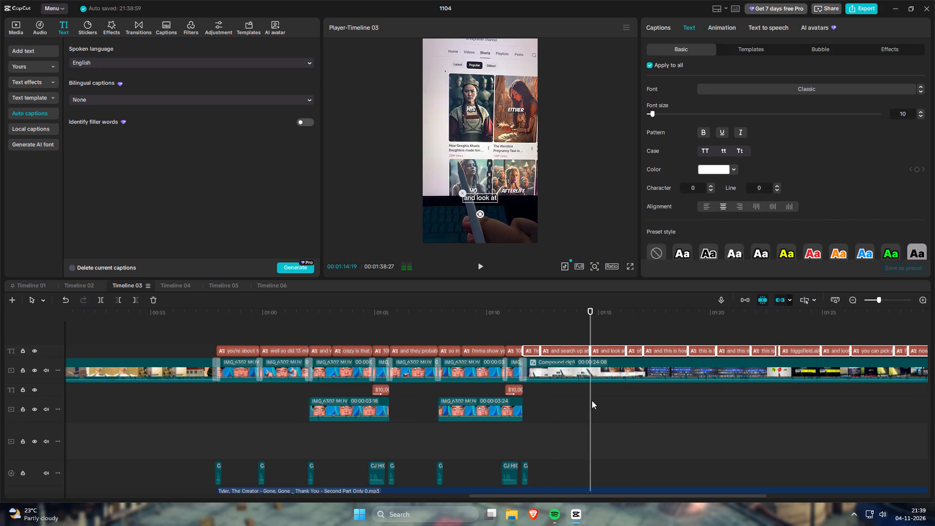
pyautogui.press('Down')
pyautogui.press('Down')
pyautogui.press('Down')
pyautogui.press('Down')
pyautogui.press('Down')
pyautogui.press('Down')
pyautogui.press('Down')
pyautogui.press('Down')
pyautogui.press('Down')
pyautogui.press('Down')
pyautogui.press('Down')
pyautogui.press('Down')
pyautogui.press('Down')
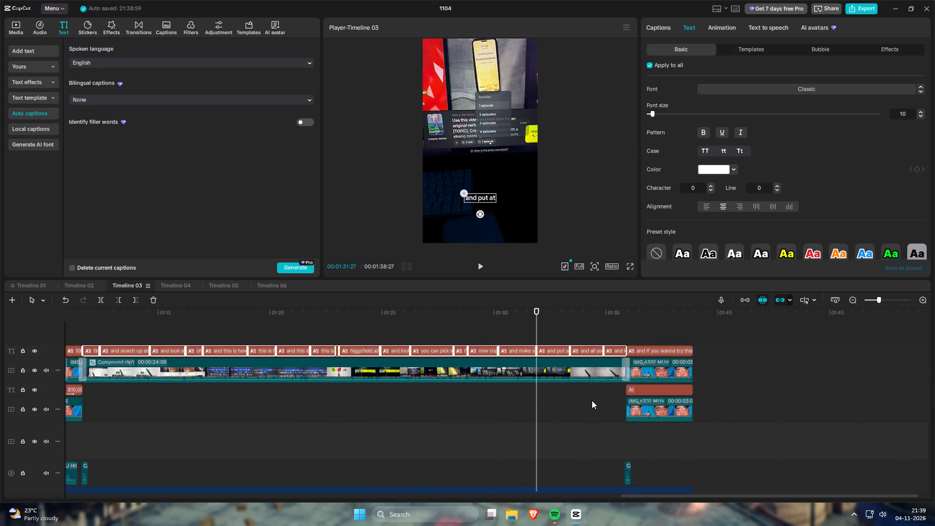
pyautogui.press('Down')
pyautogui.press('Down')
pyautogui.press('space')
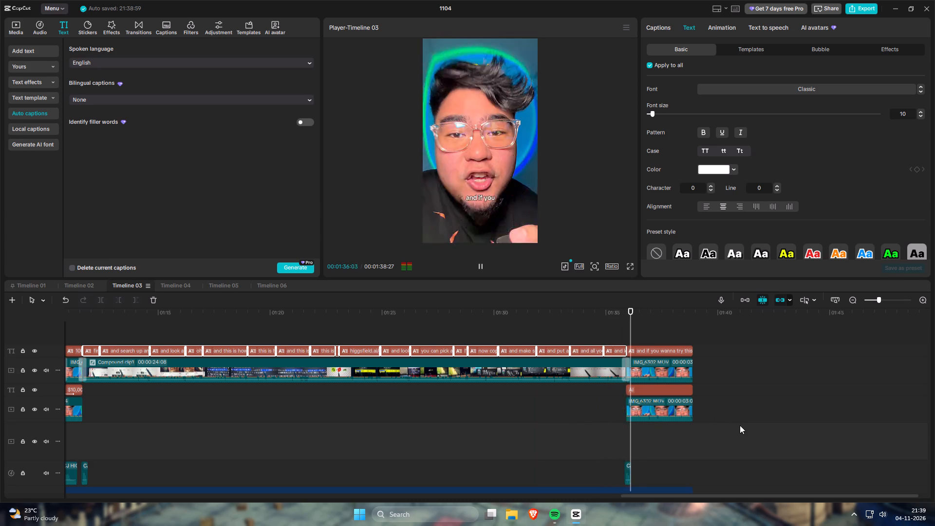
pyautogui.moveTo(753, 429); pyautogui.dragTo(767, 435)
pyautogui.press('space')
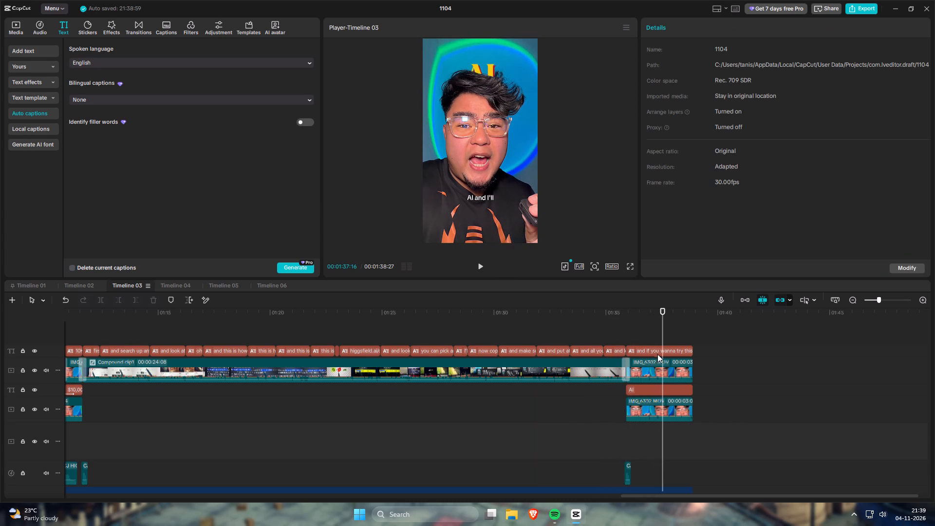
# Reword Timeline 03's closing caption so it reads comment down "AI", with AI in quotation marks, and play back the ending.
pyautogui.click(656, 352)
pyautogui.click(749, 85)
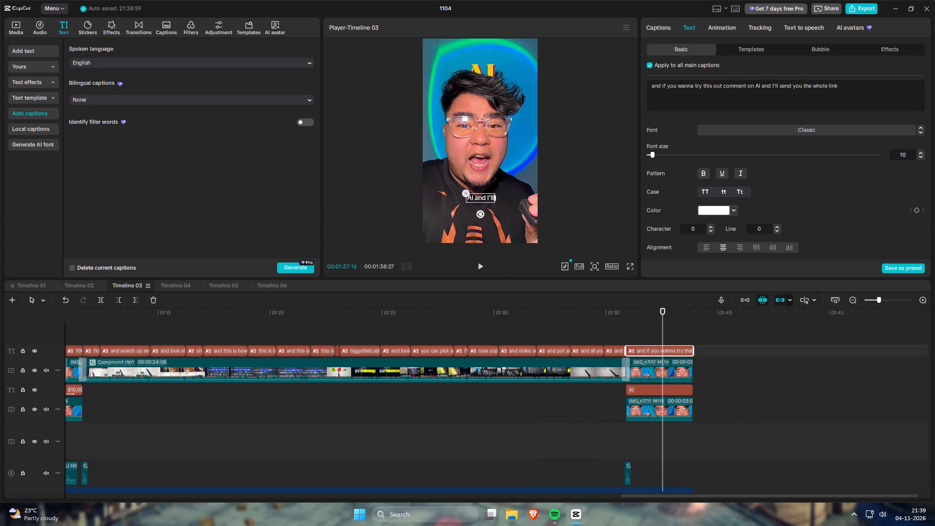
pyautogui.press('d')
pyautogui.press('Right')
pyautogui.press('w')
pyautogui.press('Right')
pyautogui.press('Right')
pyautogui.hotkey('shift', '"')
pyautogui.press('Right')
pyautogui.press('Right')
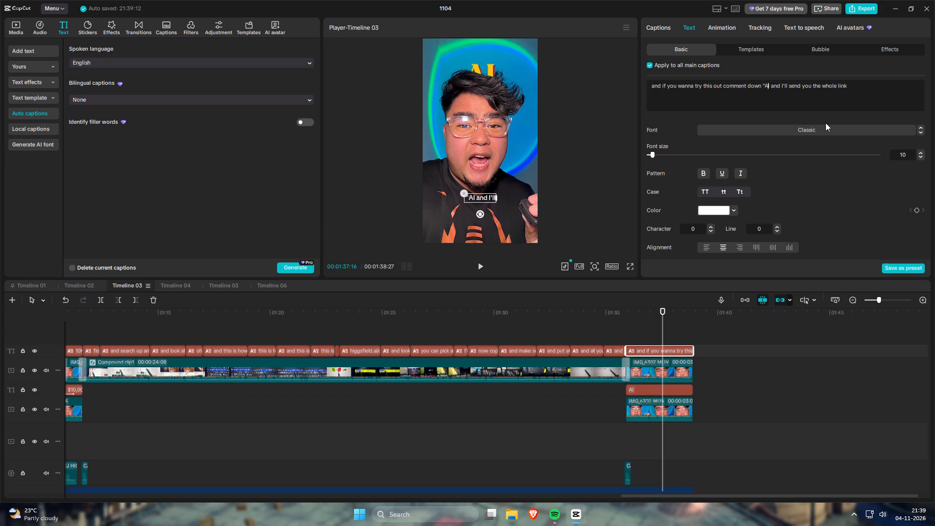
pyautogui.hotkey('shift', '"')
pyautogui.click(647, 312)
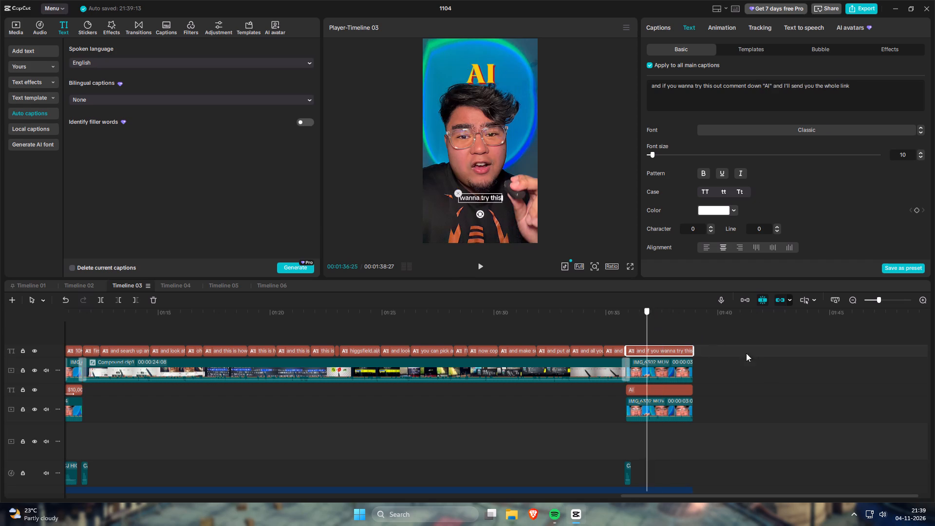
pyautogui.moveTo(762, 361); pyautogui.dragTo(794, 380)
pyautogui.press('space')
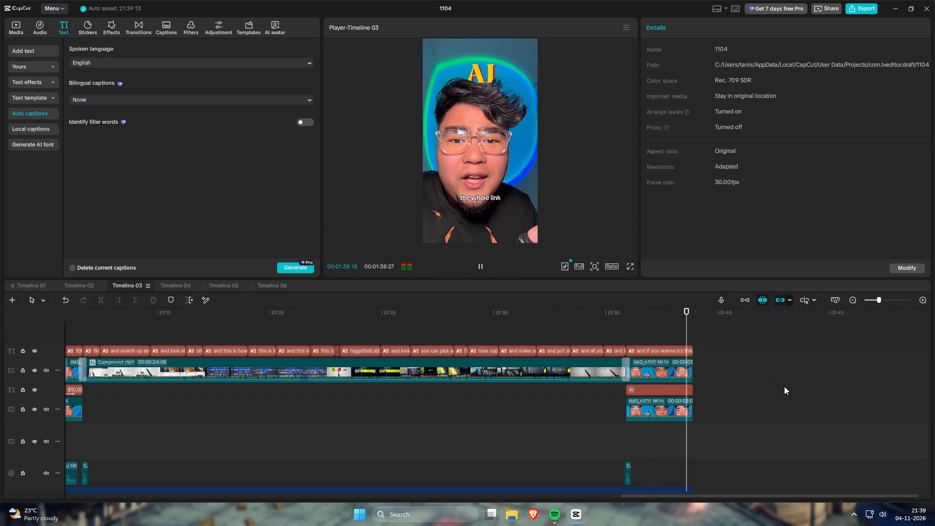
# On Timeline 04, change "on" to "down" in the caption "and if you wanna try this out comment on Katana" and play it.
pyautogui.click(168, 282)
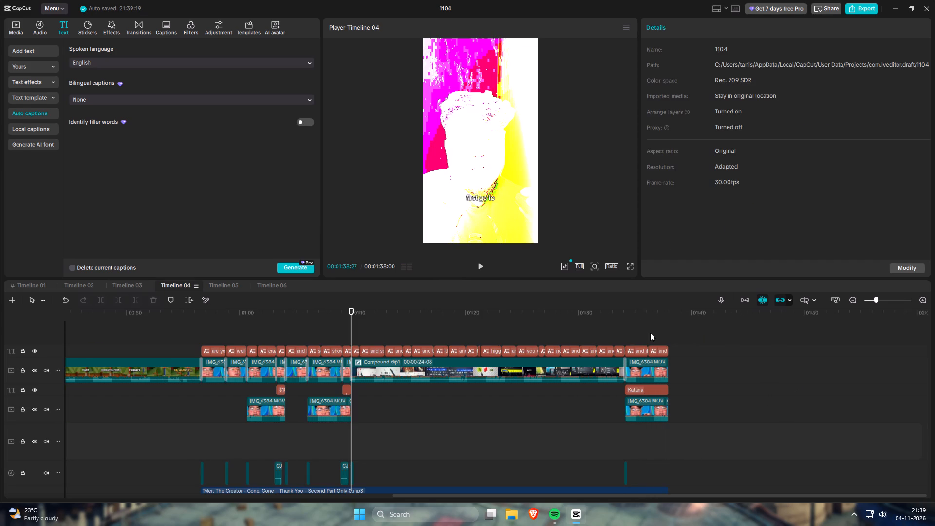
pyautogui.click(624, 320)
pyautogui.press('space')
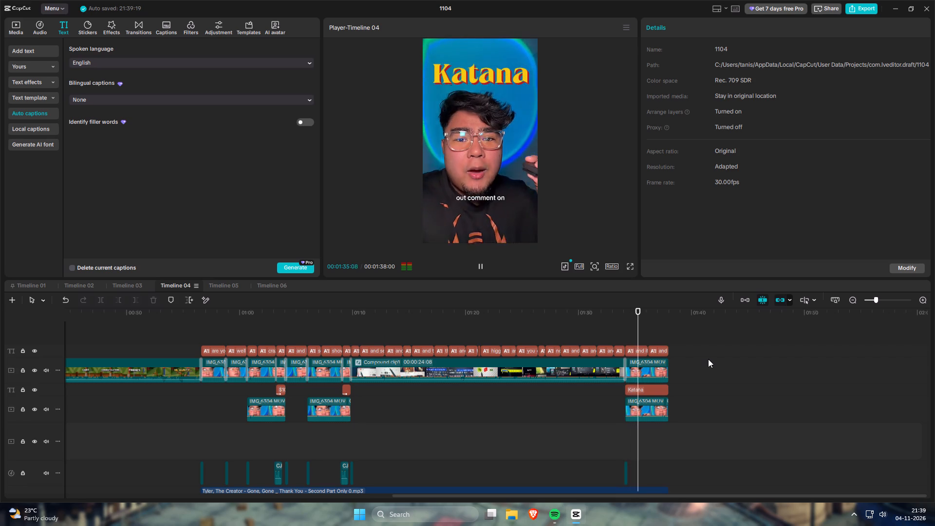
pyautogui.press('space')
pyautogui.click(636, 353)
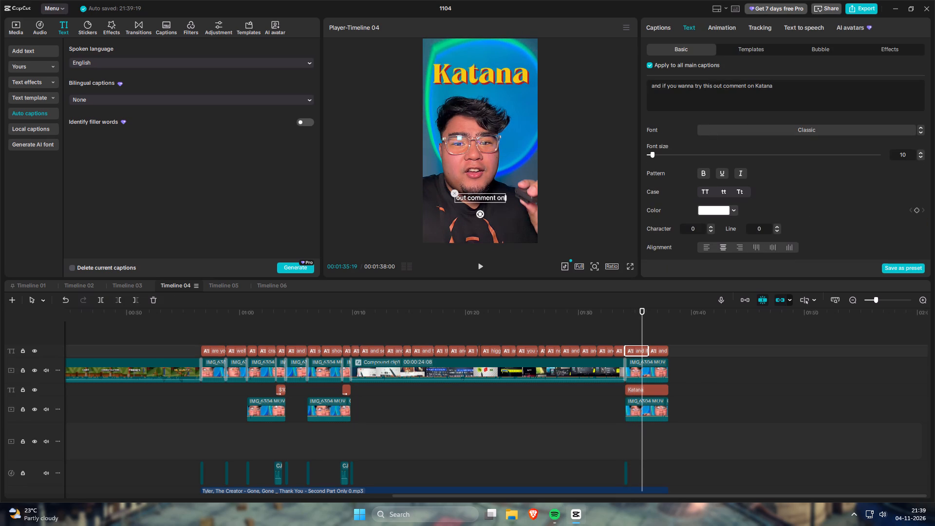
pyautogui.click(747, 84)
pyautogui.press('d')
pyautogui.press('Right')
pyautogui.press('w')
pyautogui.moveTo(727, 393); pyautogui.dragTo(741, 402)
pyautogui.press('space')
pyautogui.press('space')
# Put quotation marks around Katana in Timeline 04's call-to-action caption and play back the ending.
pyautogui.click(635, 352)
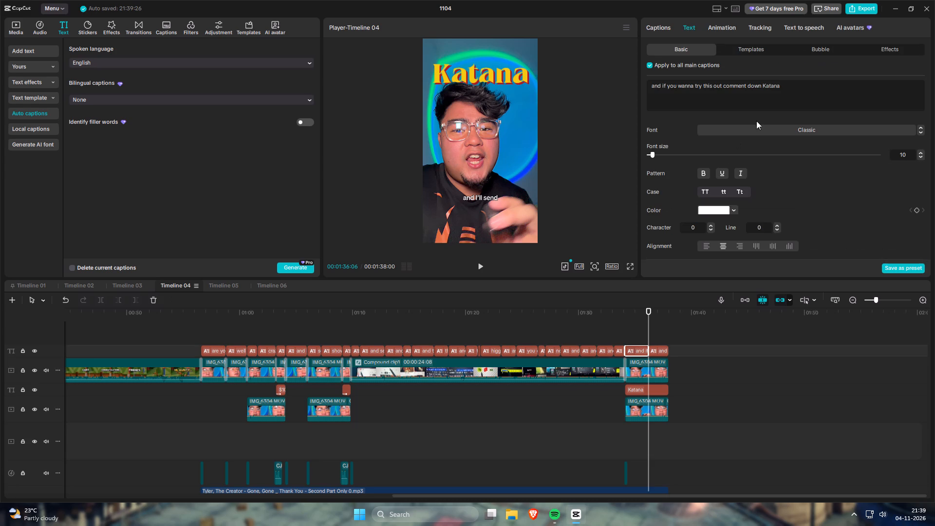
pyautogui.click(799, 83)
pyautogui.hotkey('shift', '"')
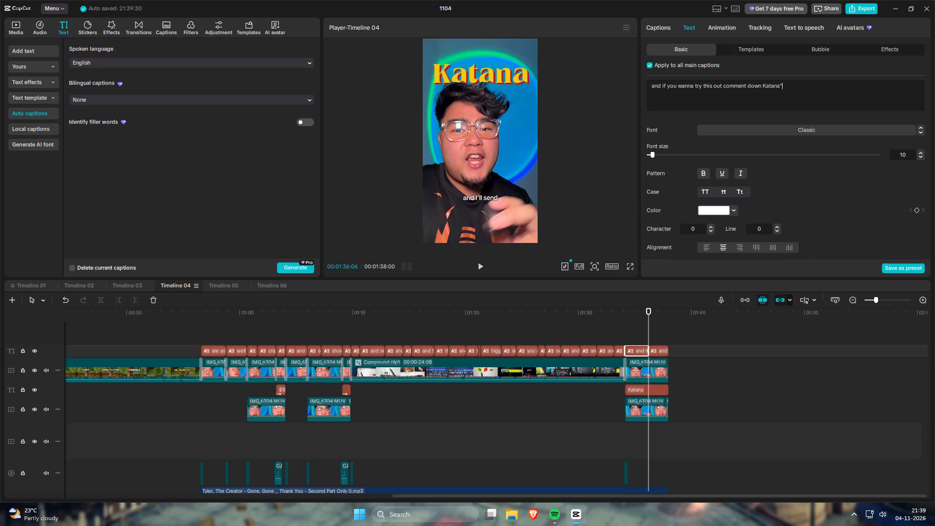
pyautogui.click(764, 84)
pyautogui.hotkey('shift', '"')
pyautogui.click(630, 313)
pyautogui.moveTo(719, 339); pyautogui.dragTo(770, 361)
pyautogui.press('space')
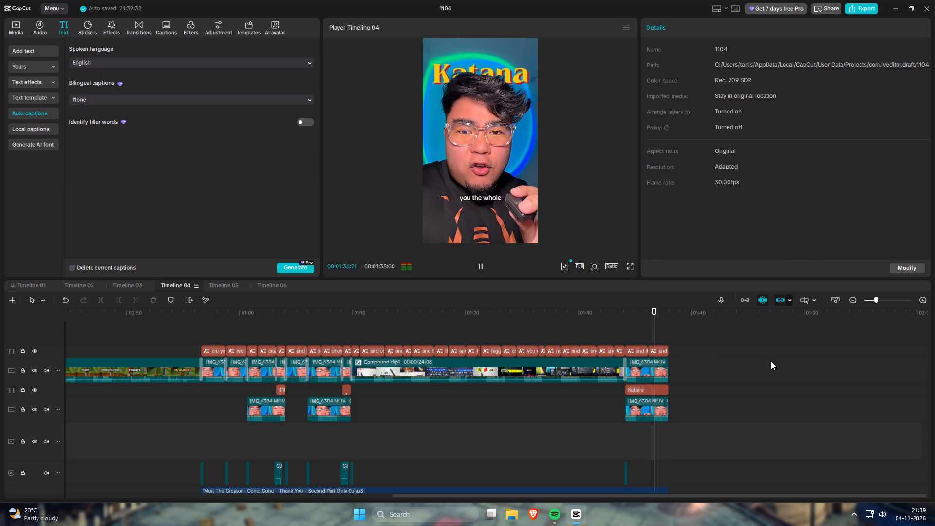
pyautogui.moveTo(737, 378); pyautogui.dragTo(777, 401)
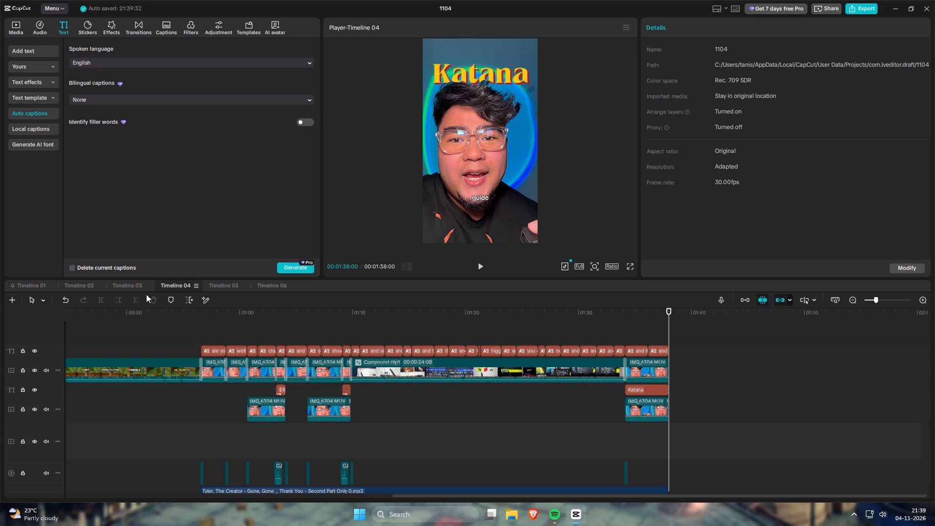
# On Timeline 05, change the caption "comment on build" near the end to read "comment down build".
pyautogui.click(217, 287)
pyautogui.moveTo(612, 312); pyautogui.dragTo(606, 311)
pyautogui.press('space')
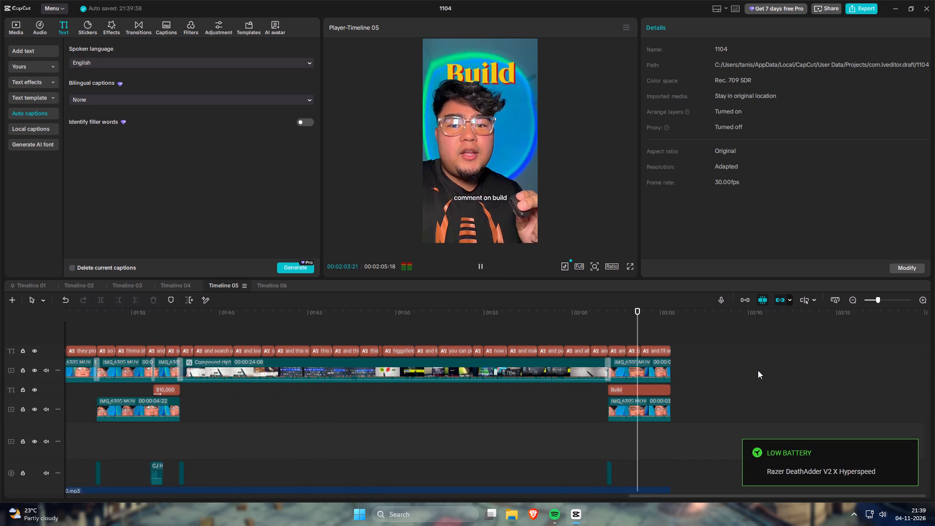
pyautogui.press('space')
pyautogui.click(636, 351)
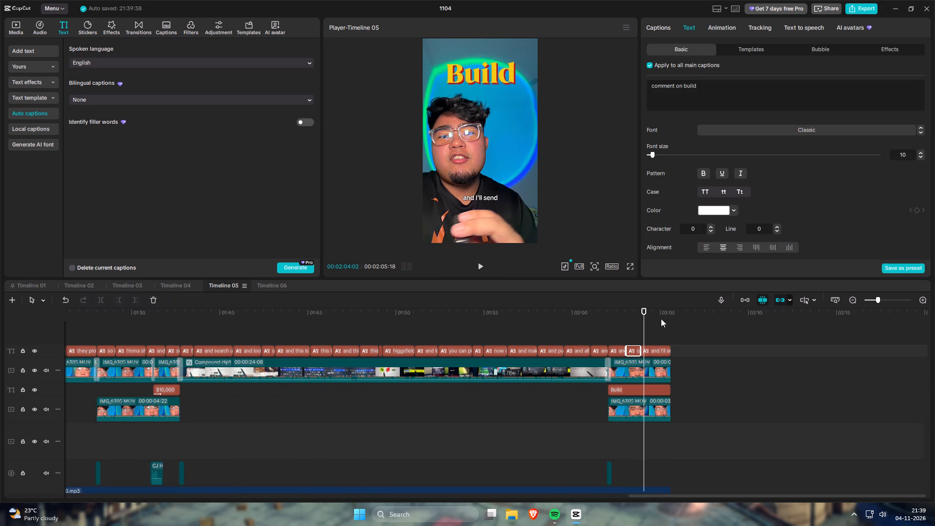
pyautogui.click(676, 84)
pyautogui.press('d')
pyautogui.press('Right')
pyautogui.press('w')
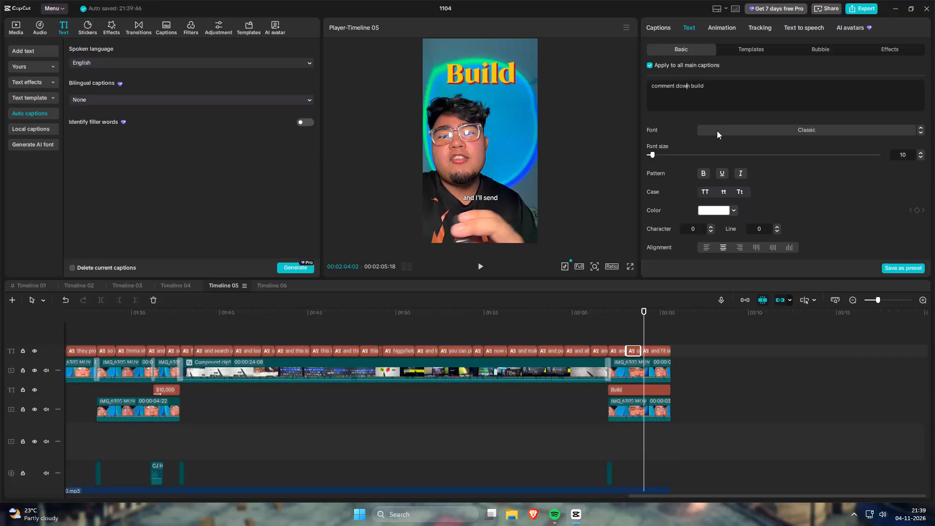
# Put quotation marks around build in Timeline 05's "comment down build" caption and play back the ending.
pyautogui.press('Right')
pyautogui.press('Right')
pyautogui.hotkey('shift', '"')
pyautogui.press('Right')
pyautogui.press('Right')
pyautogui.press('Right')
pyautogui.press('Right')
pyautogui.press('Right')
pyautogui.press('Right')
pyautogui.press('Right')
pyautogui.press('Right')
pyautogui.press('Right')
pyautogui.press('Right')
pyautogui.hotkey('shift', '"')
pyautogui.click(630, 314)
pyautogui.moveTo(707, 338); pyautogui.dragTo(748, 358)
pyautogui.press('space')
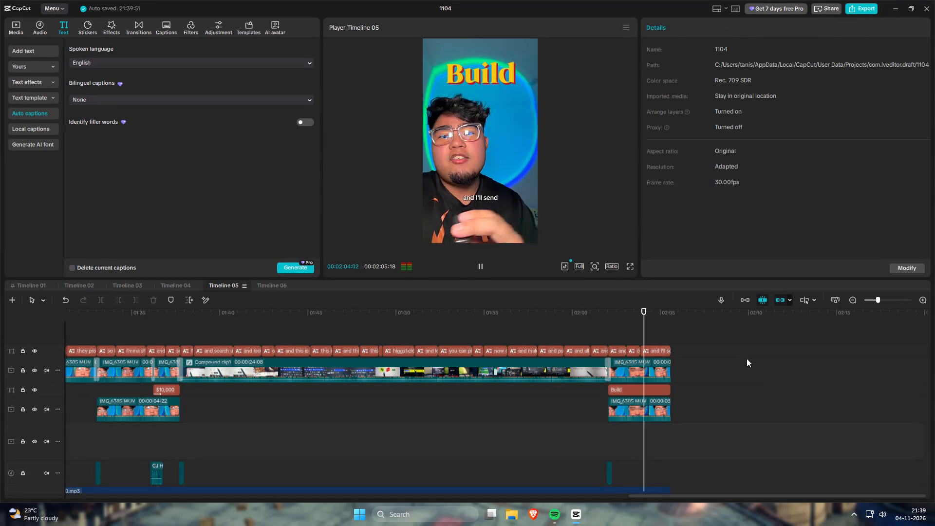
pyautogui.moveTo(733, 356); pyautogui.dragTo(771, 383)
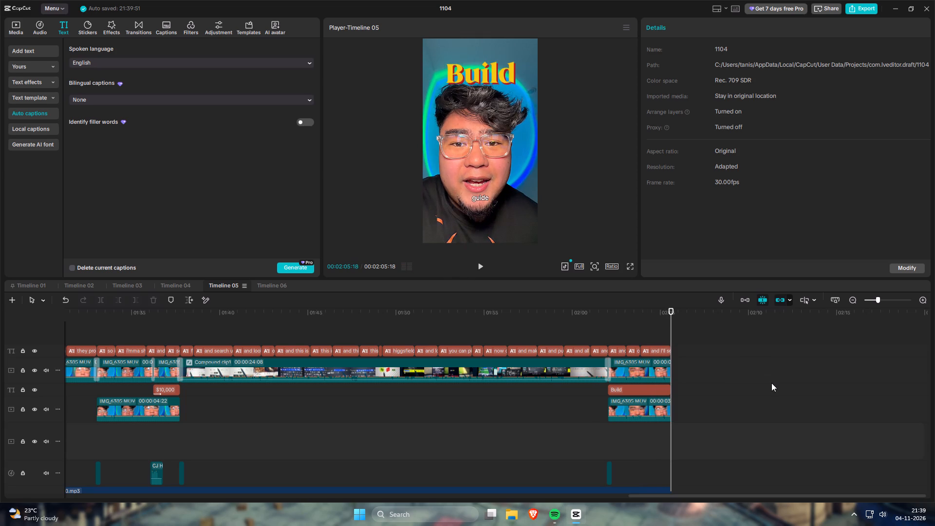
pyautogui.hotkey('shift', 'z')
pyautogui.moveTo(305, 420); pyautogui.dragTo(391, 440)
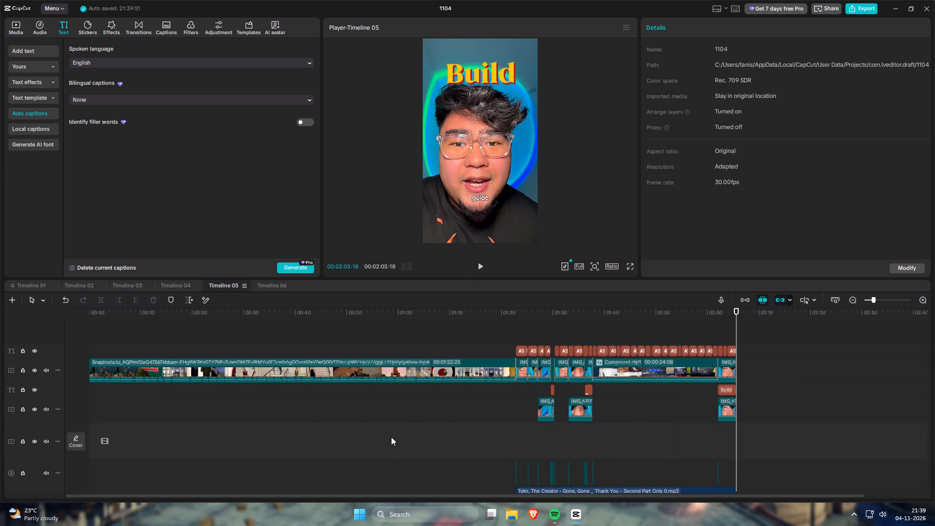
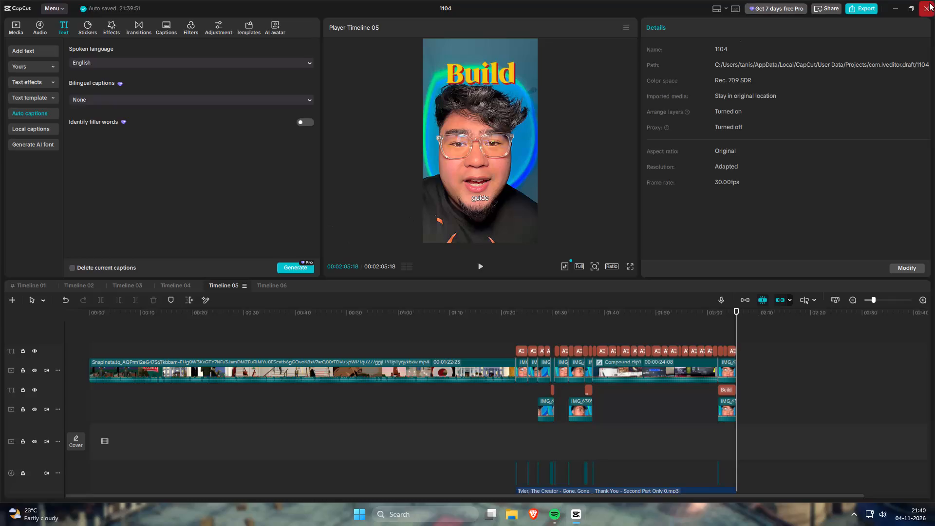
# Close project 1104's editor and return to the CapCut home screen.
pyautogui.click(928, 8)
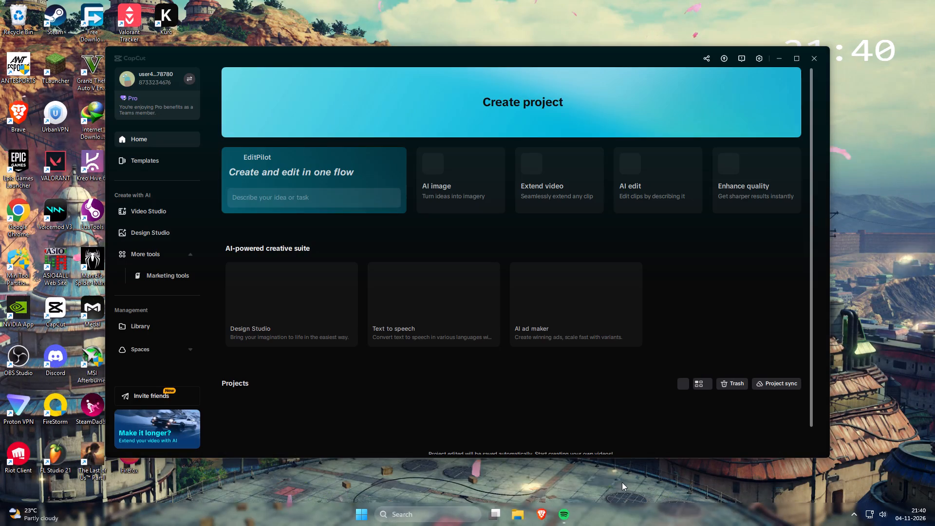
# Launch Discord from the installed Productivity apps.
pyautogui.click(365, 518)
pyautogui.click(325, 372)
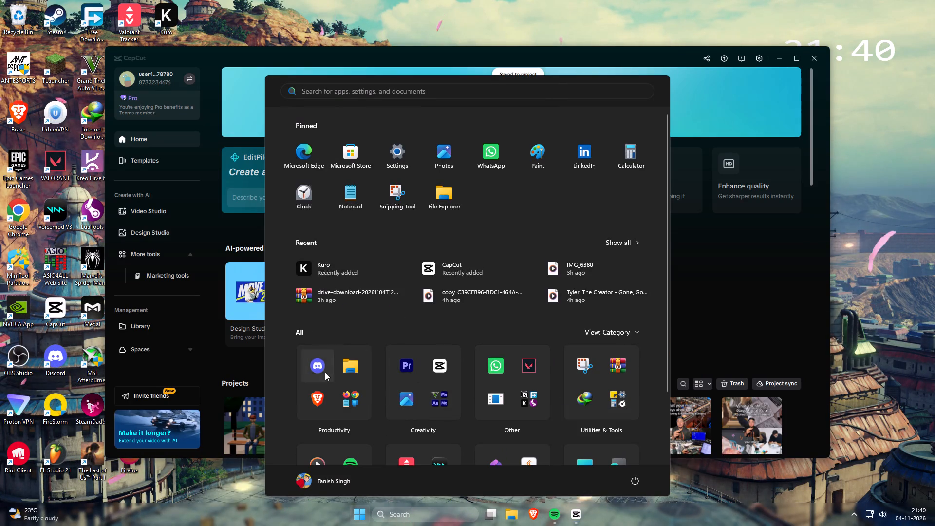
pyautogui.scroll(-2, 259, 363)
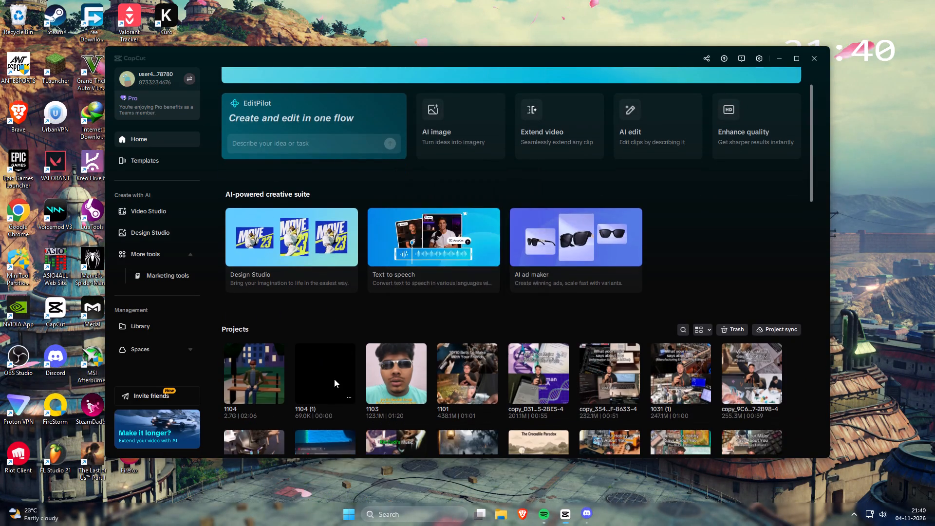
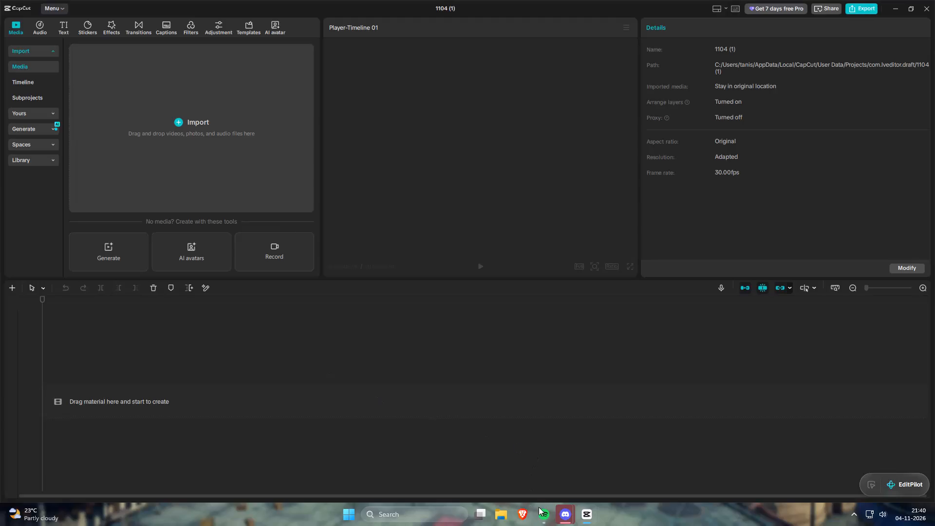
# Switch from the empty 1104 (1) project in CapCut to the Discord window.
pyautogui.click(564, 516)
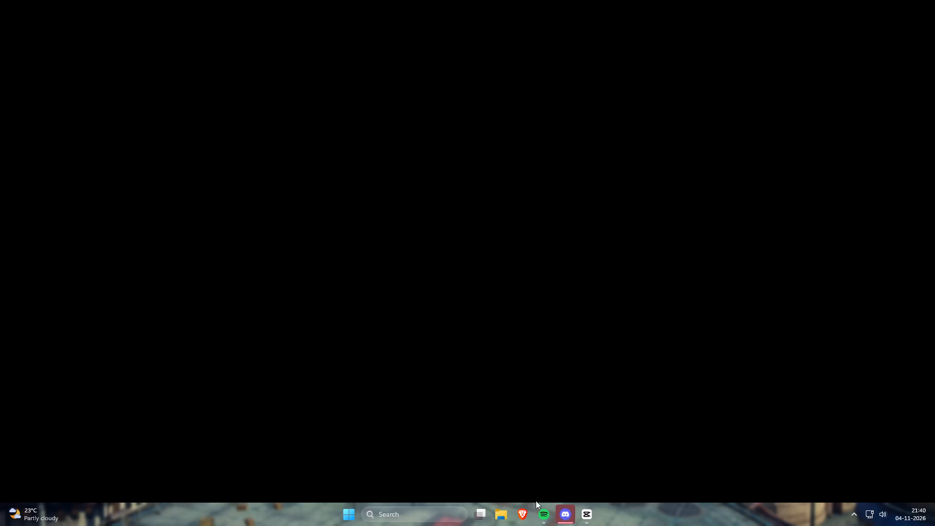